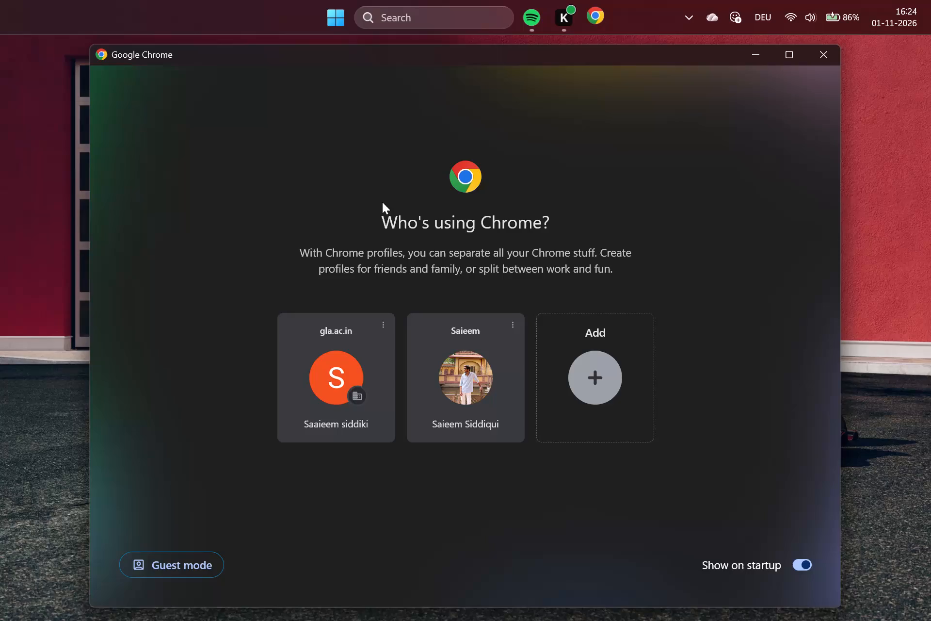
Enter the browser with the gla.ac.in profile, search for figma, and open the recent Untitled design file on its site.
click(324, 386)
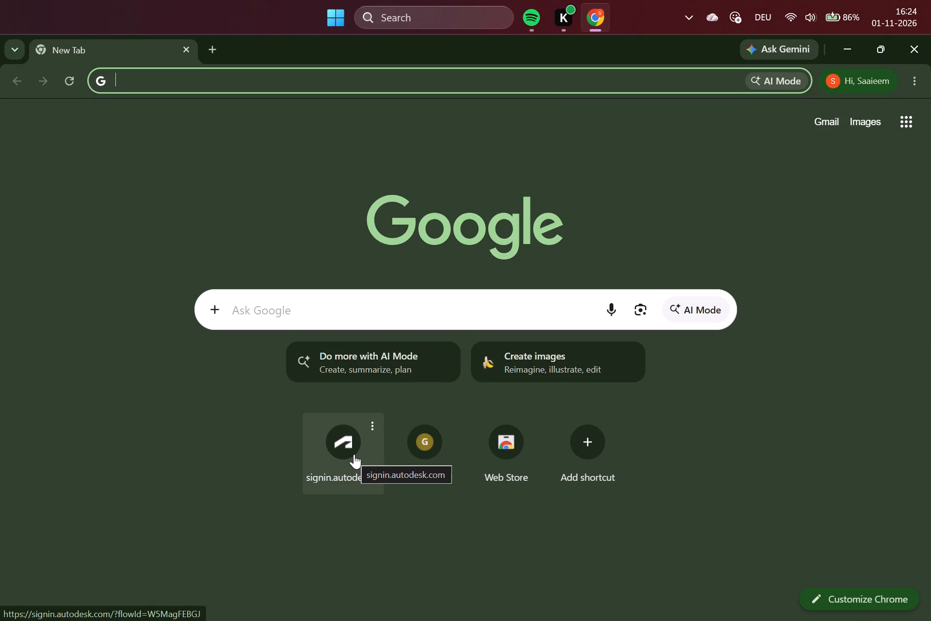
click(484, 324)
click(425, 370)
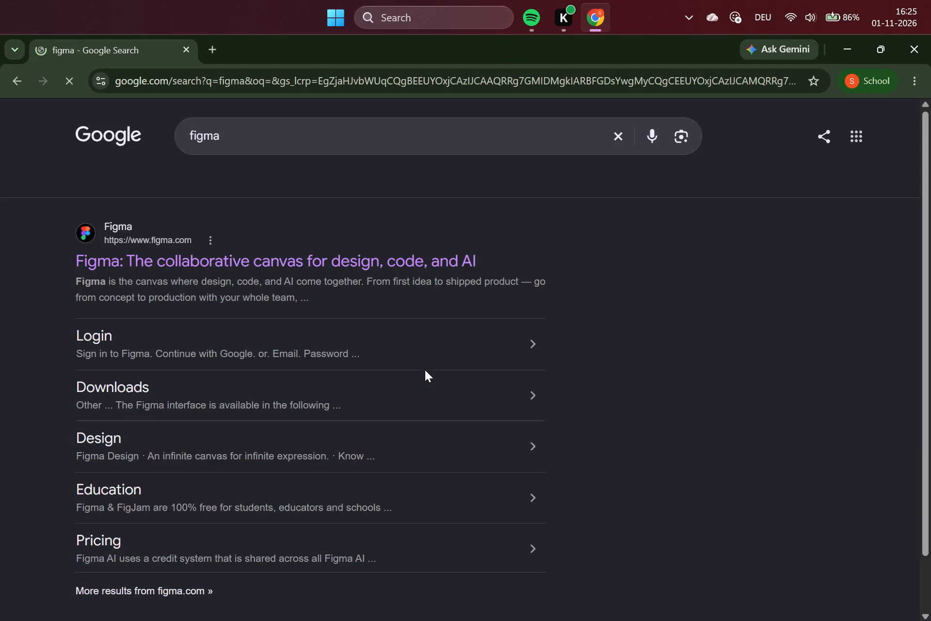
click(345, 265)
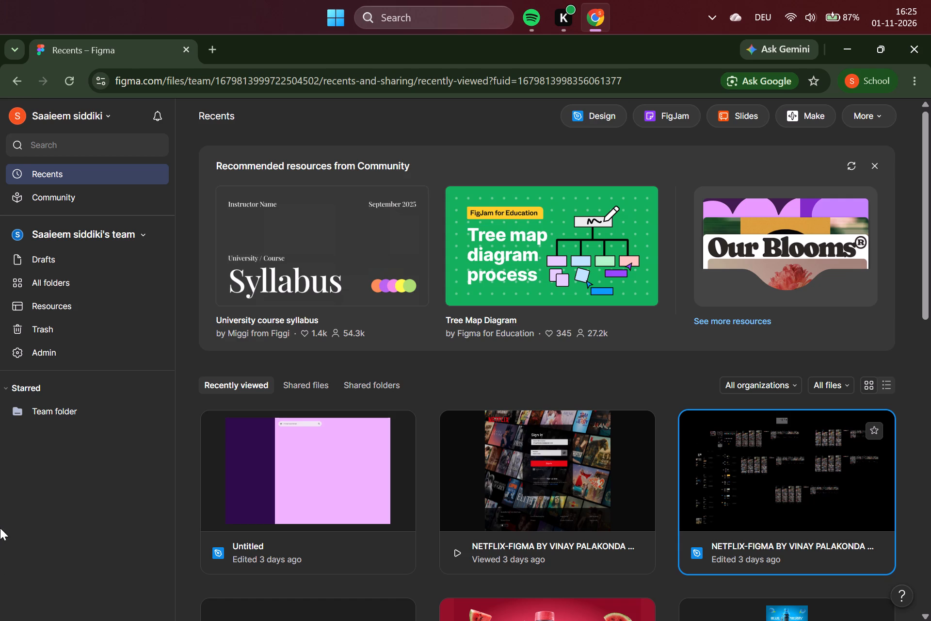
click(326, 440)
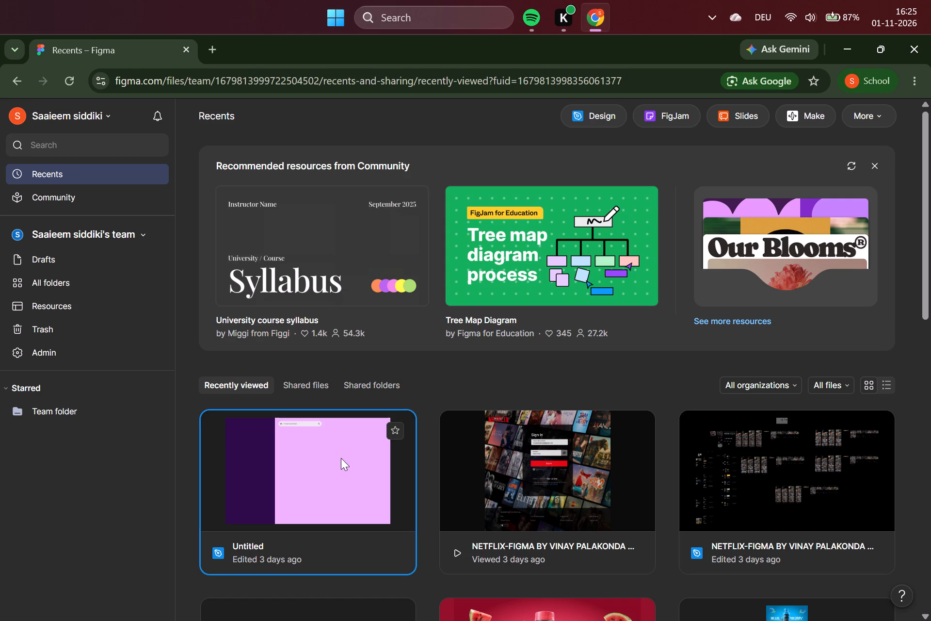
double_click(341, 458)
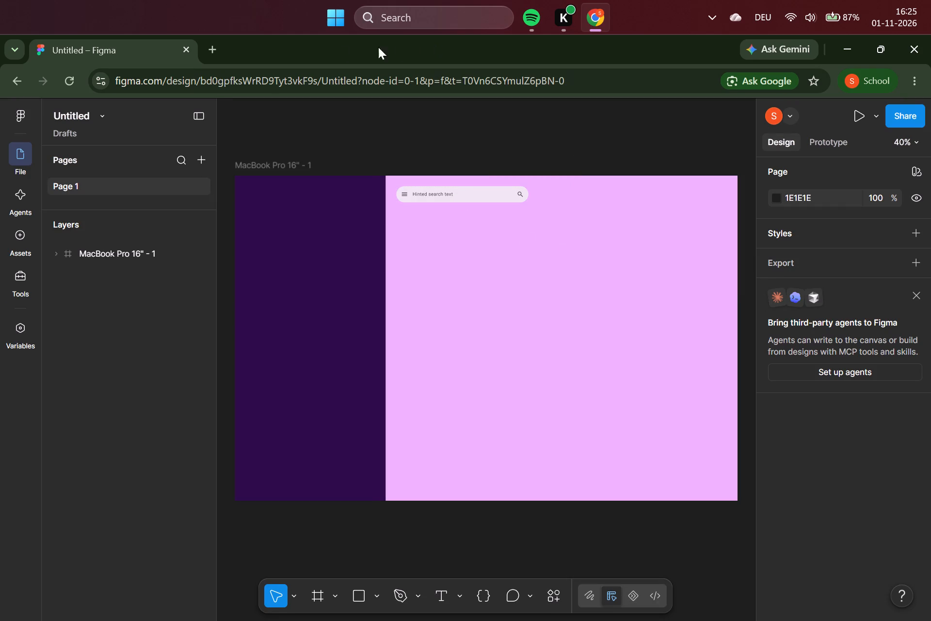
Search Google for "profile icon" in a new tab.
click(210, 52)
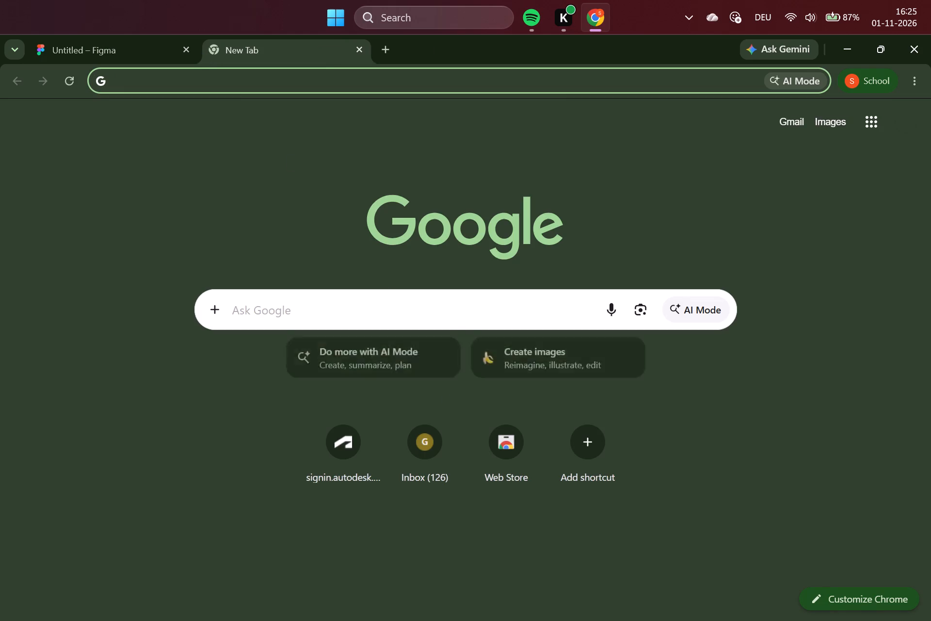
click(445, 309)
text(profile icon)
key(Return)
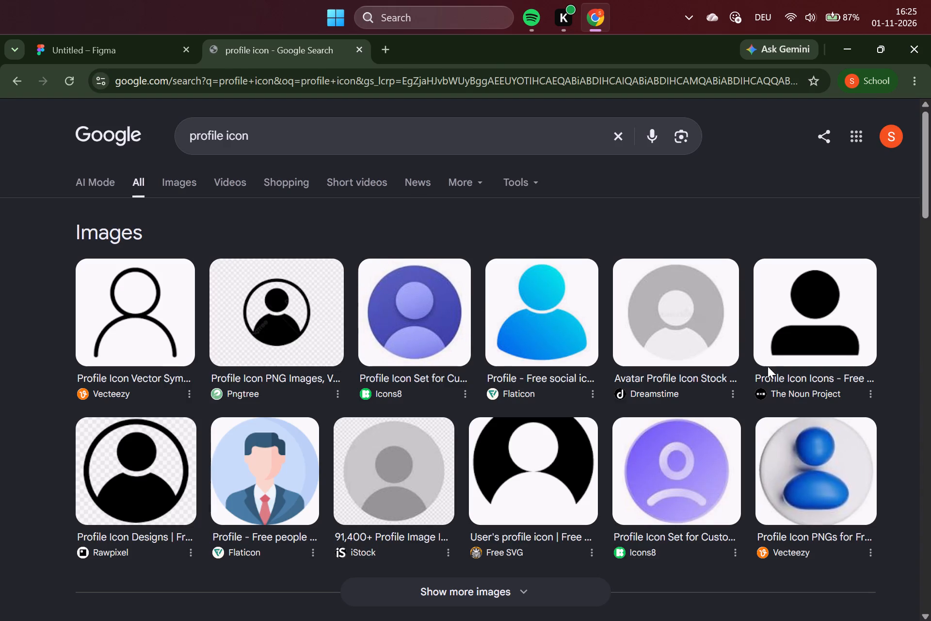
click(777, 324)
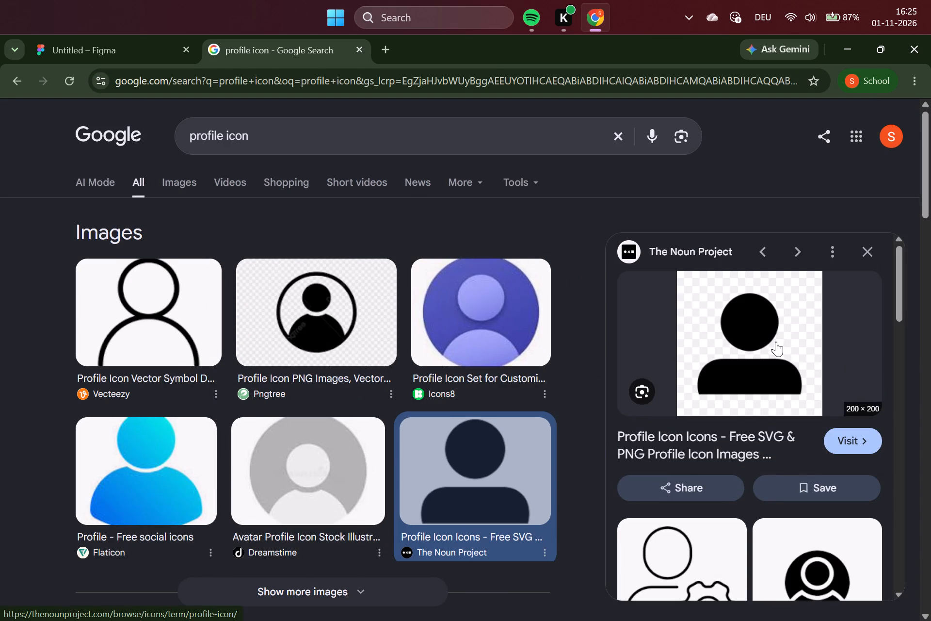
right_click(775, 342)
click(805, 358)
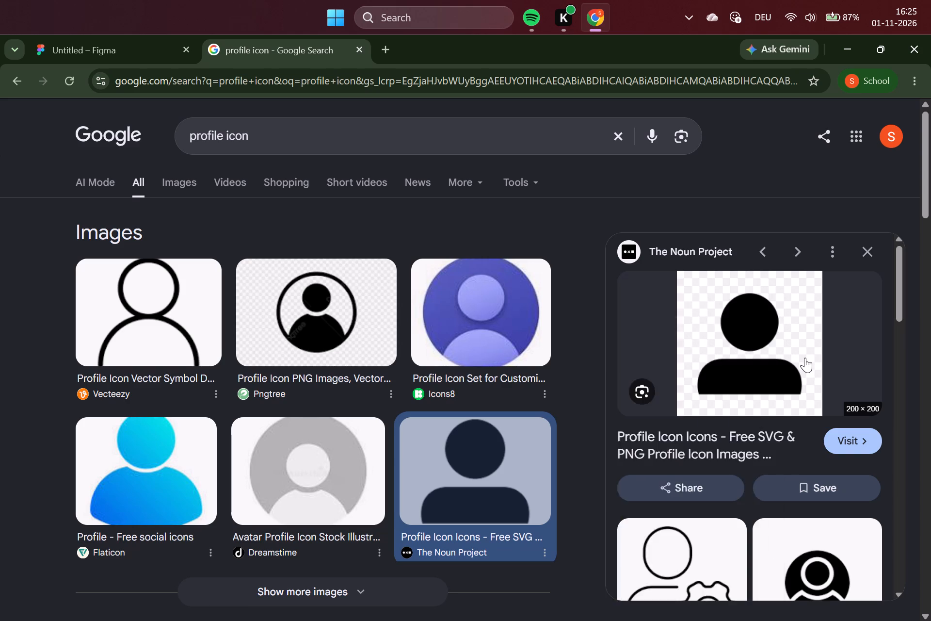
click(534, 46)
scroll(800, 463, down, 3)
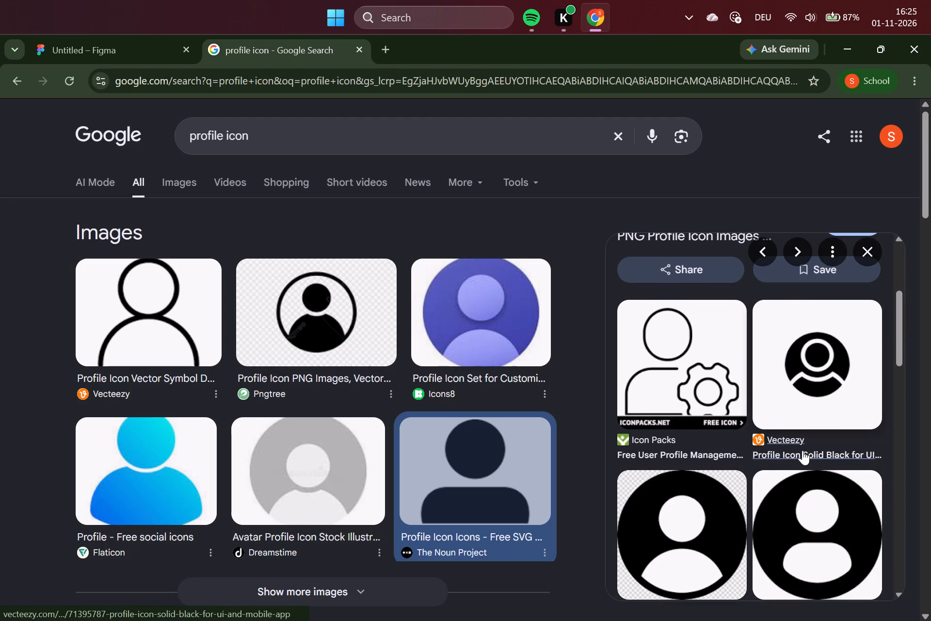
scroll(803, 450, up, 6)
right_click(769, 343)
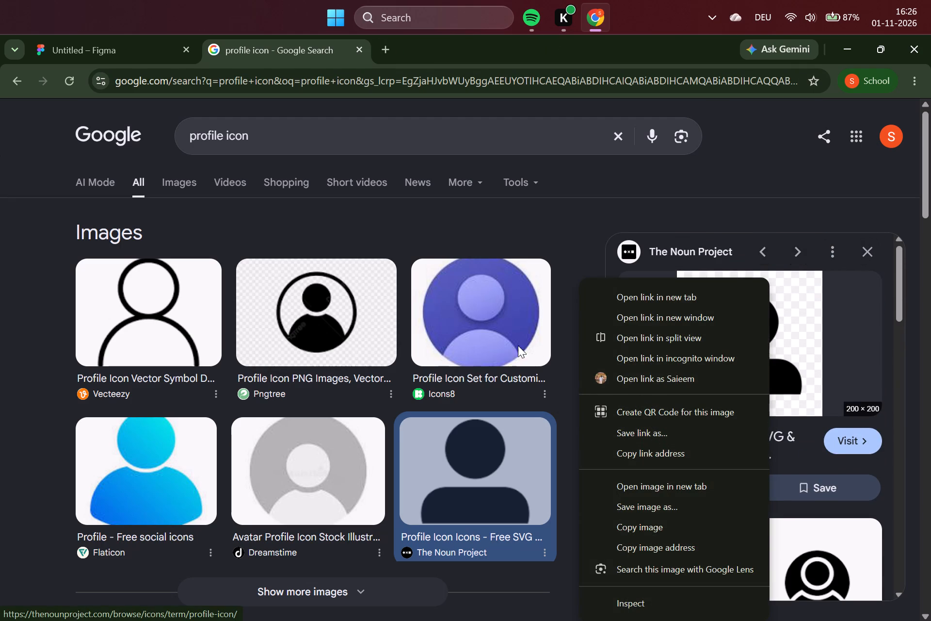
Copy the circled black profile icon image from the Pngtree result.
click(316, 304)
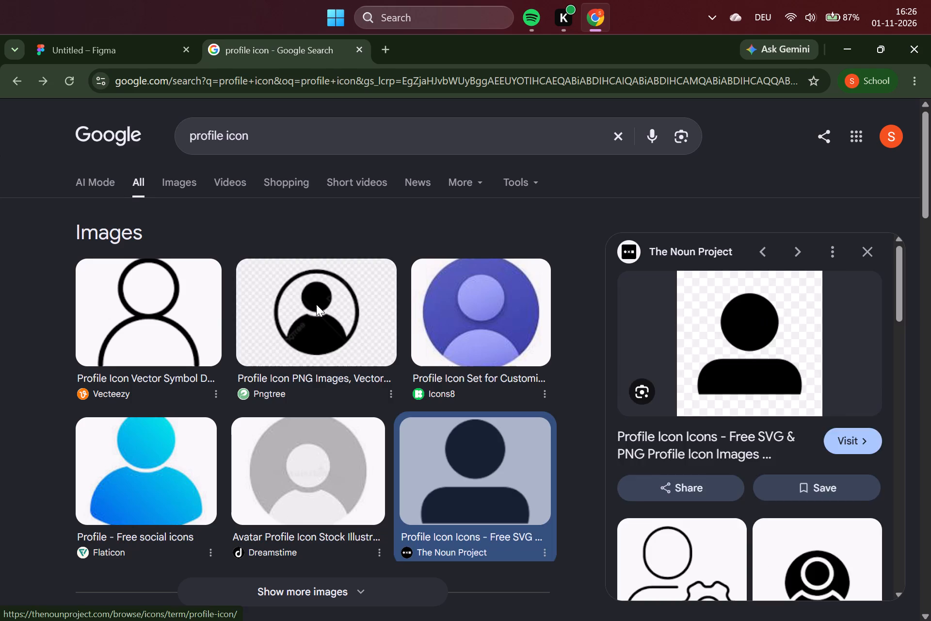
right_click(724, 369)
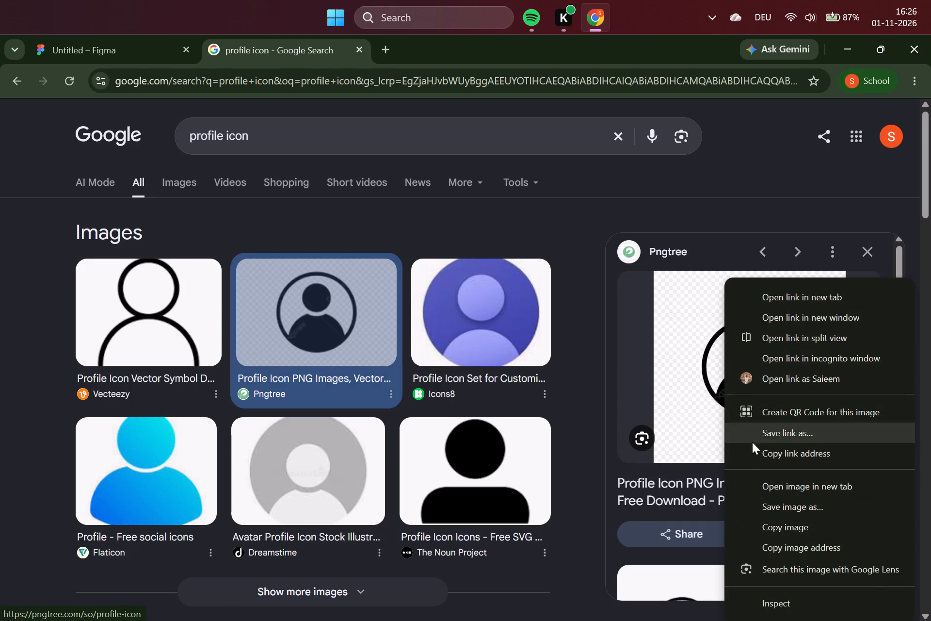
click(752, 520)
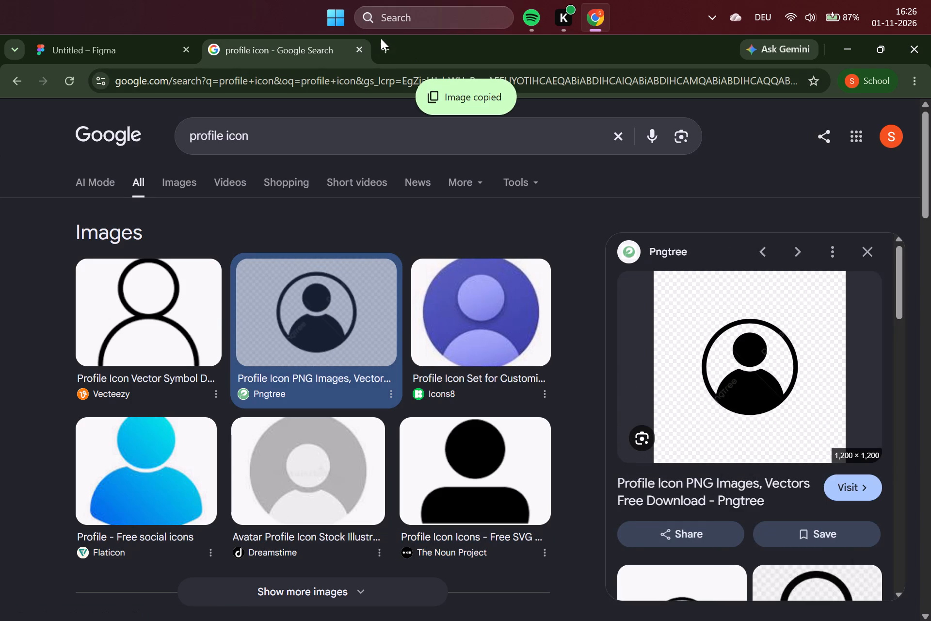
Search for "bg remove" in a new tab and open the remove.bg website.
click(390, 43)
click(519, 298)
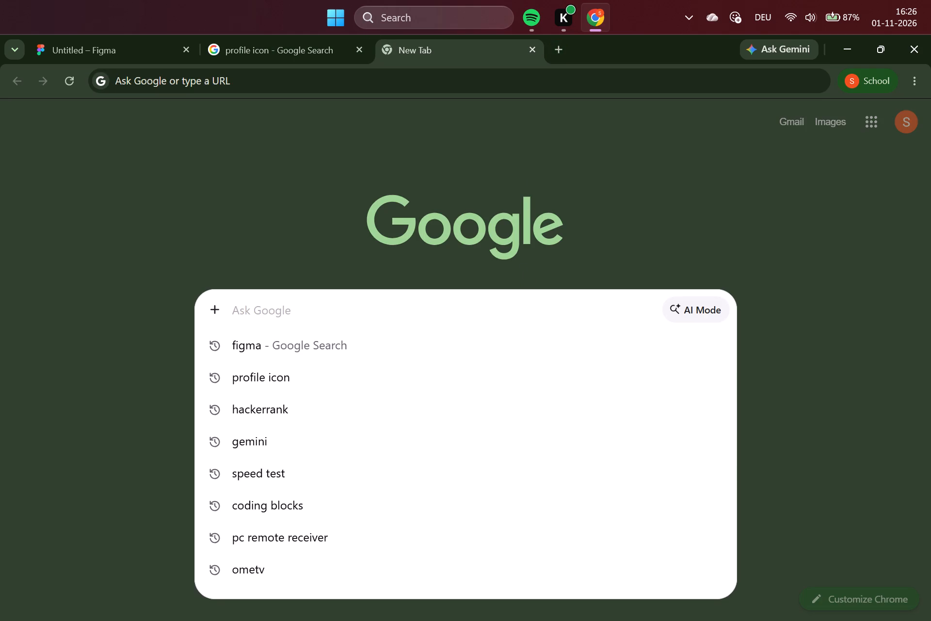
text(bg)
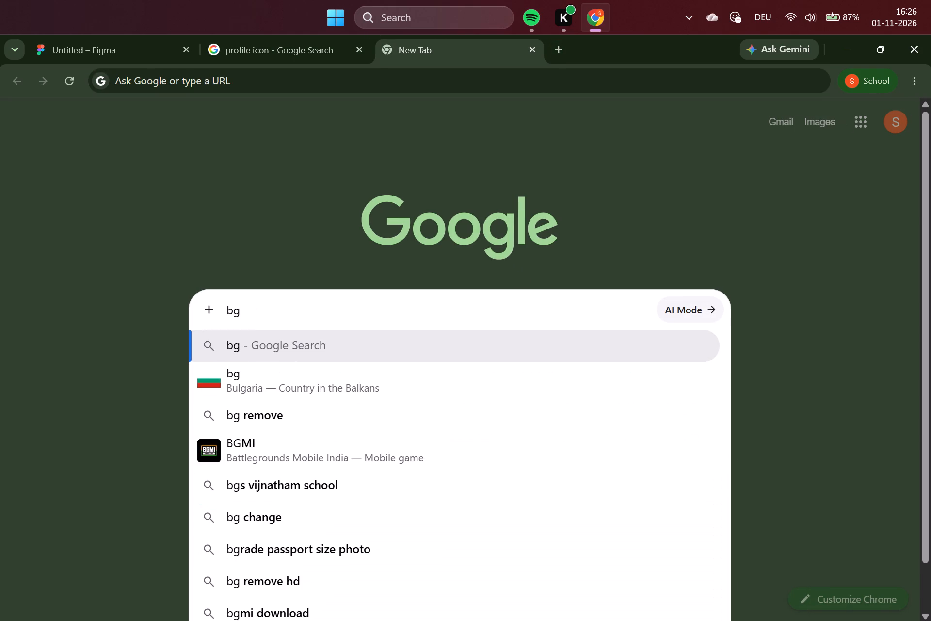
key(space)
key(Right)
key(Return)
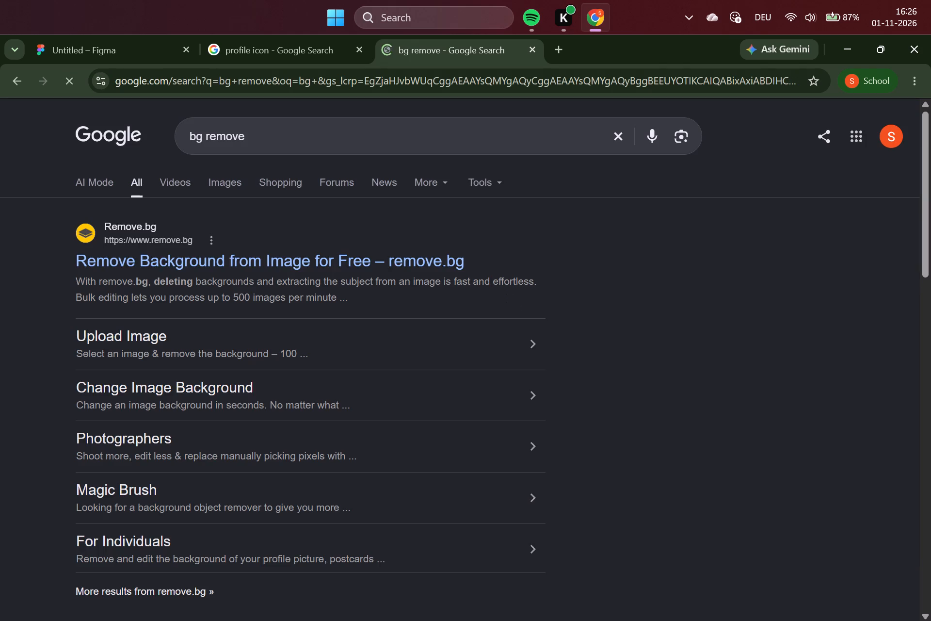
click(431, 260)
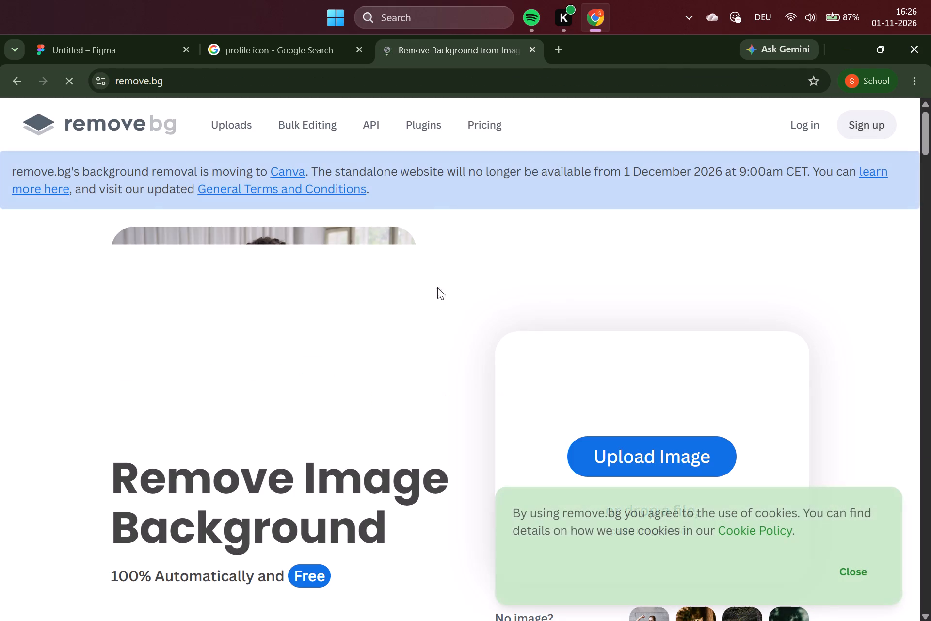
Paste the copied profile icon into remove.bg for background removal, and dismiss the cookie notice and Windows app promotion.
click(656, 461)
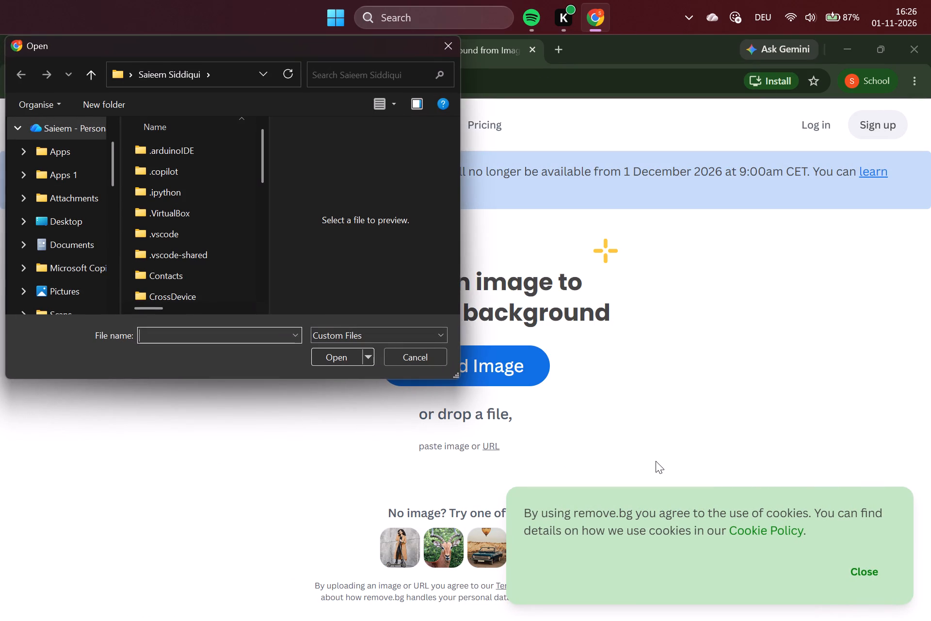
key(ctrl+v)
click(444, 49)
key(ctrl+v)
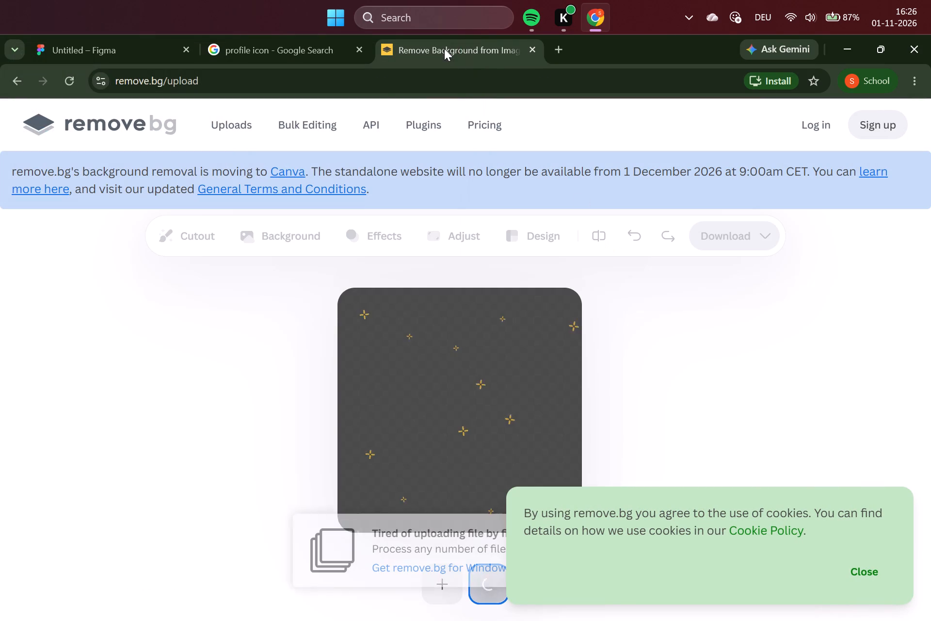
click(872, 562)
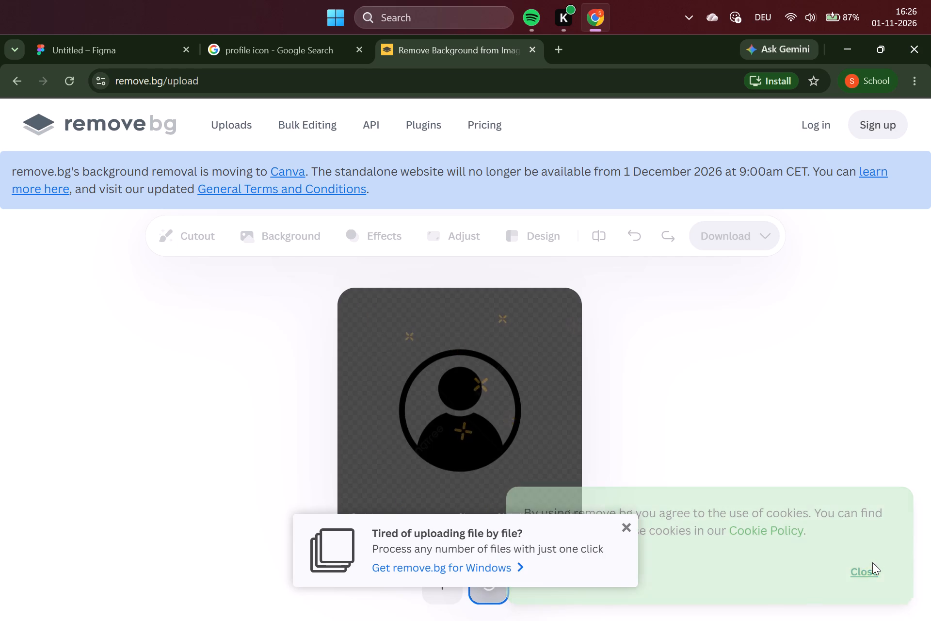
click(630, 522)
scroll(630, 522, down, 1)
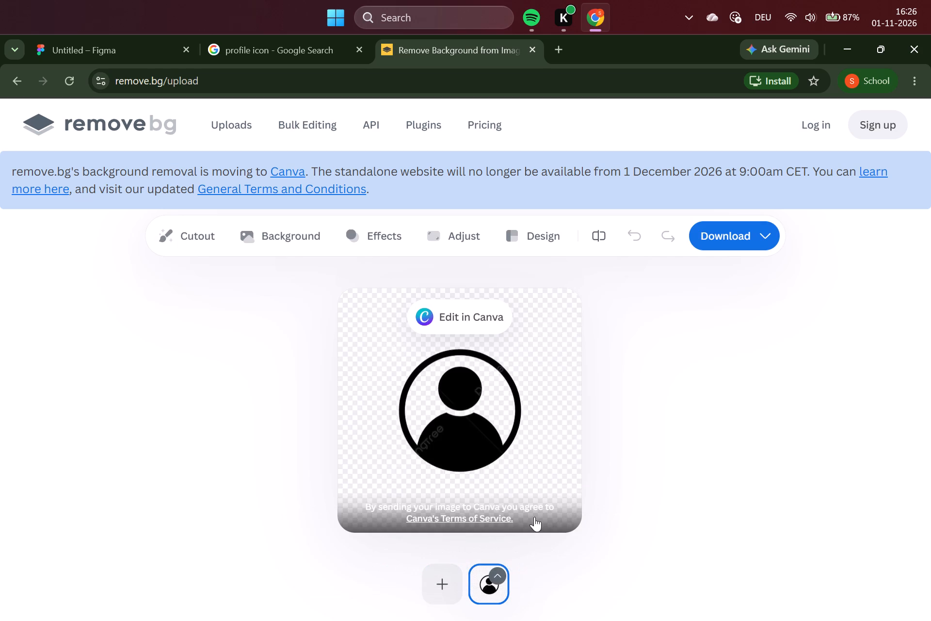
Copy the background-free profile icon and paste it into the Untitled Figma file, allowing clipboard access.
right_click(517, 421)
click(558, 462)
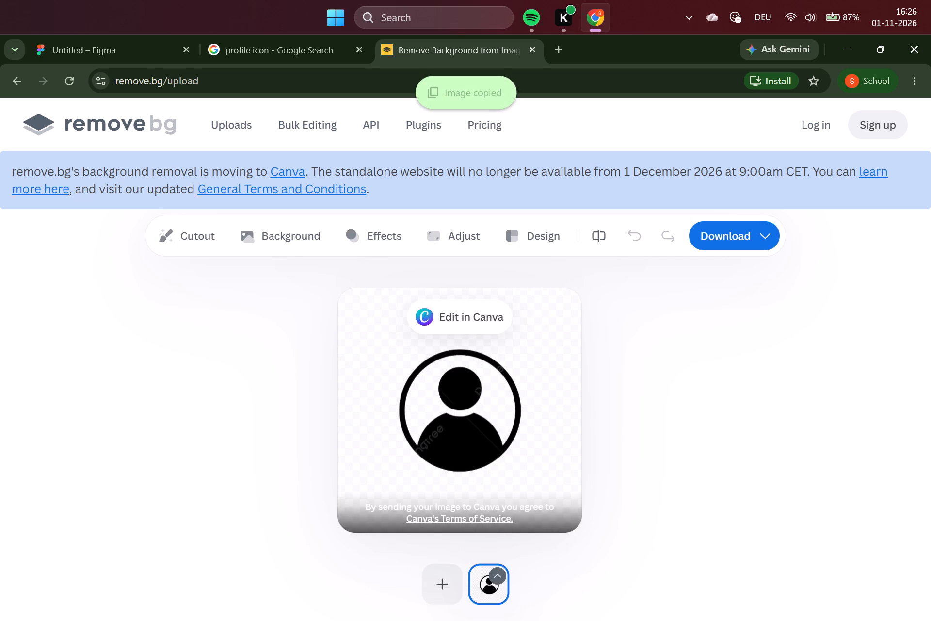
click(131, 40)
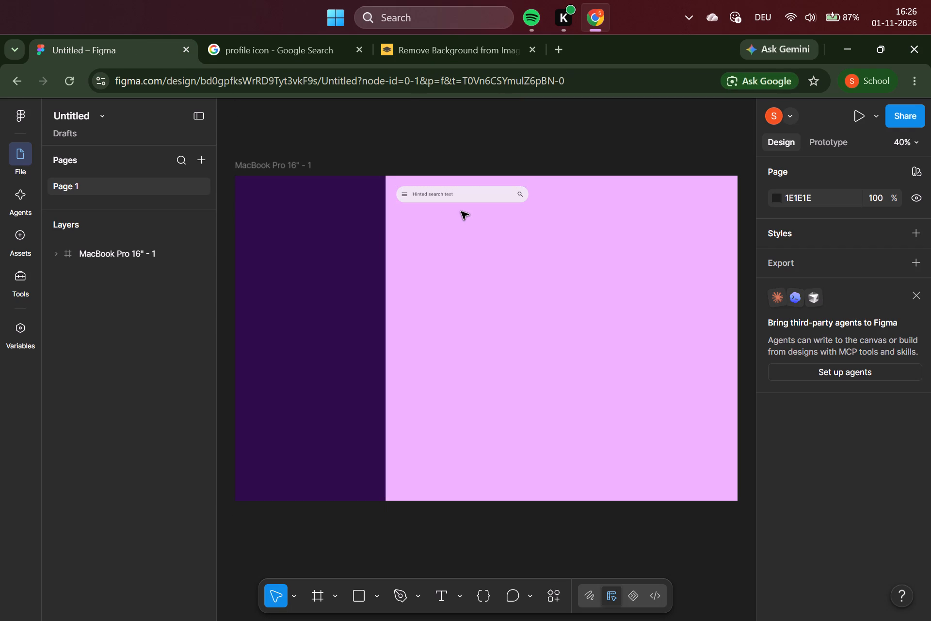
key(ctrl+v)
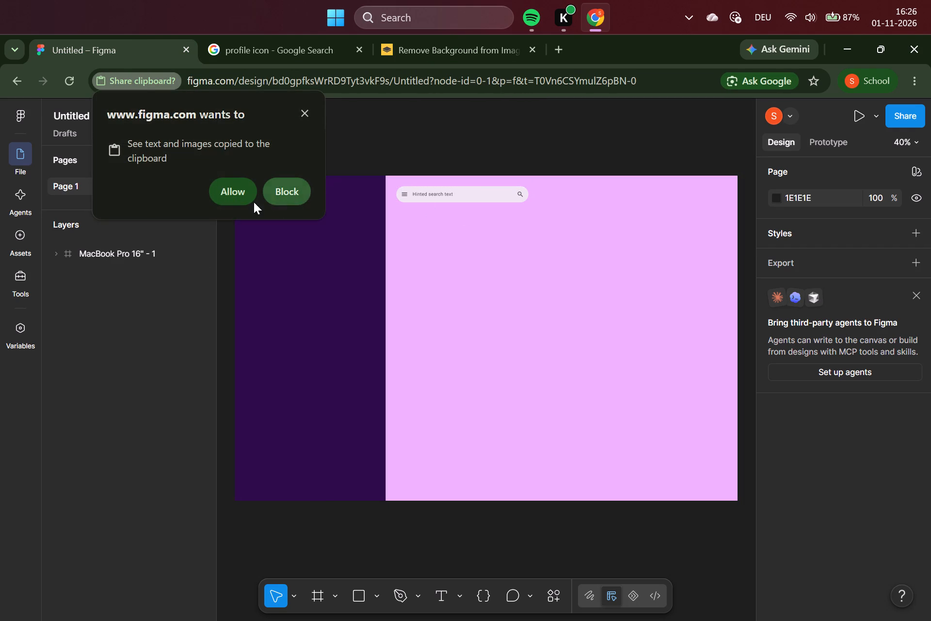
click(249, 202)
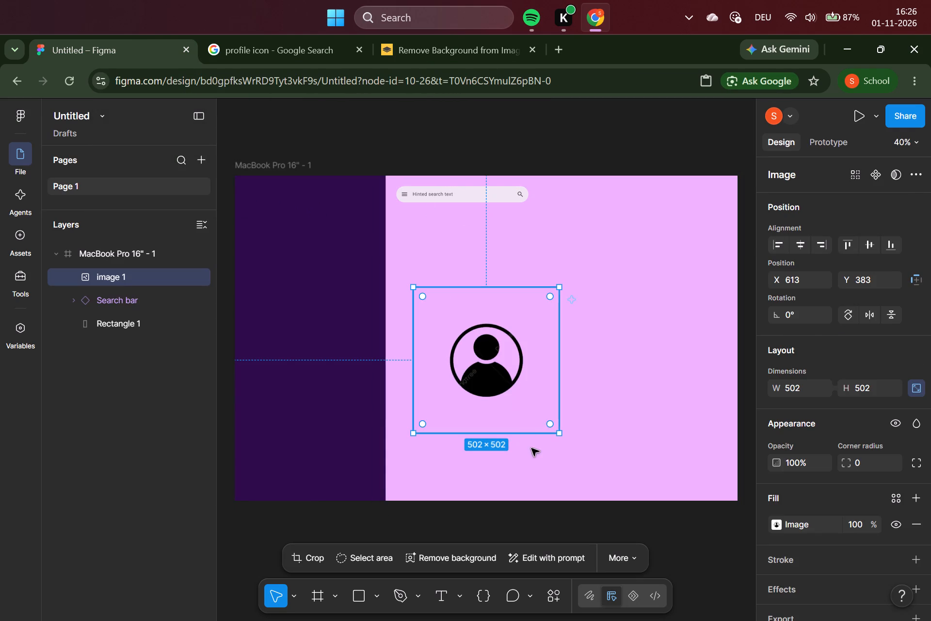
Scale the pasted profile icon down to about 105 × 105.
drag(560, 434, 457, 360)
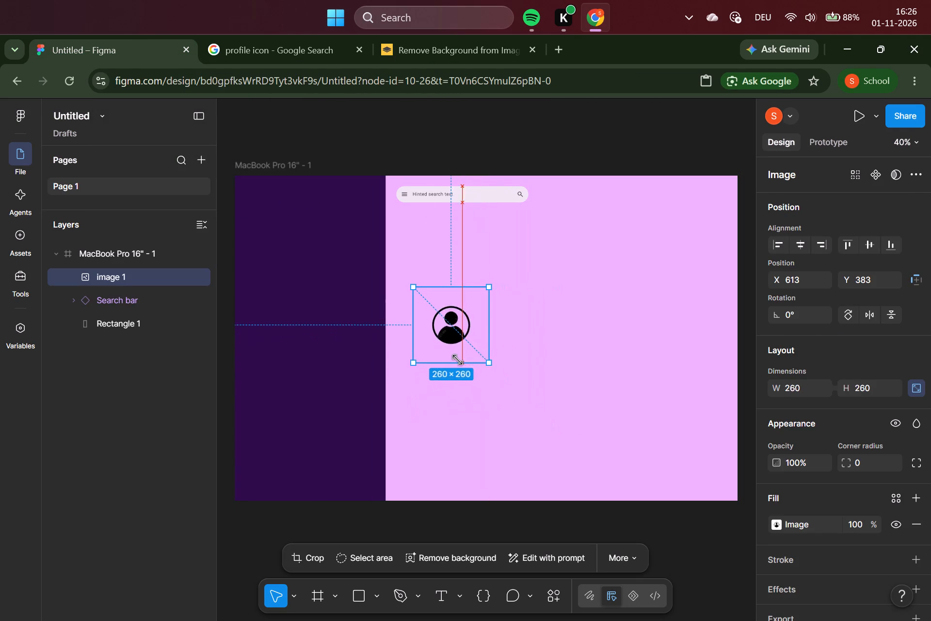
drag(457, 360, 428, 317)
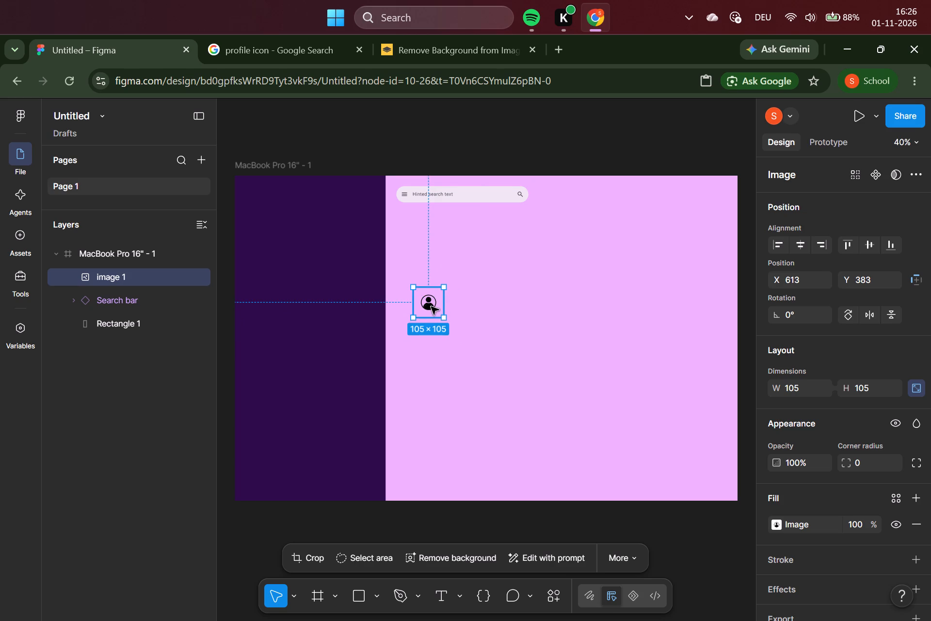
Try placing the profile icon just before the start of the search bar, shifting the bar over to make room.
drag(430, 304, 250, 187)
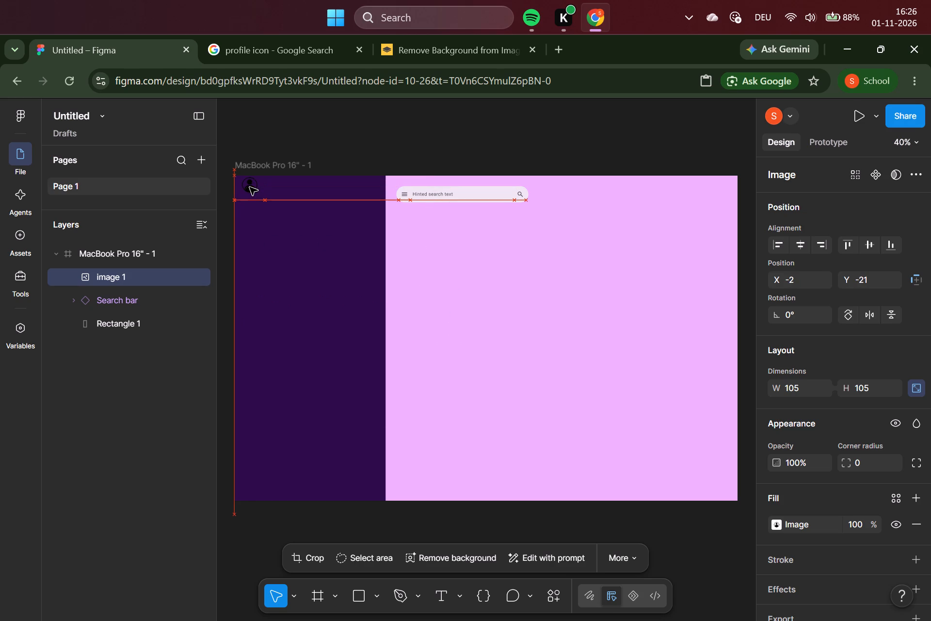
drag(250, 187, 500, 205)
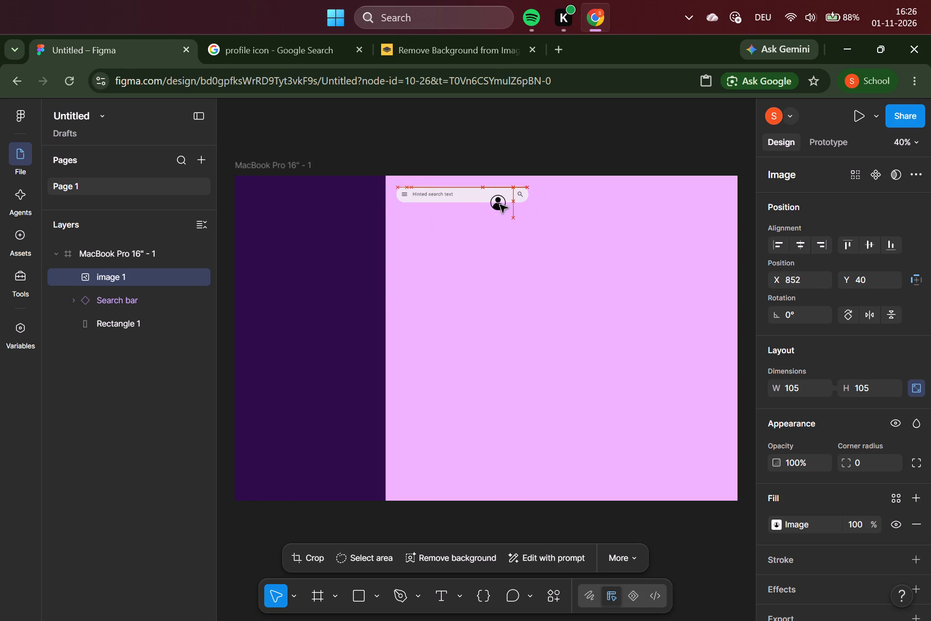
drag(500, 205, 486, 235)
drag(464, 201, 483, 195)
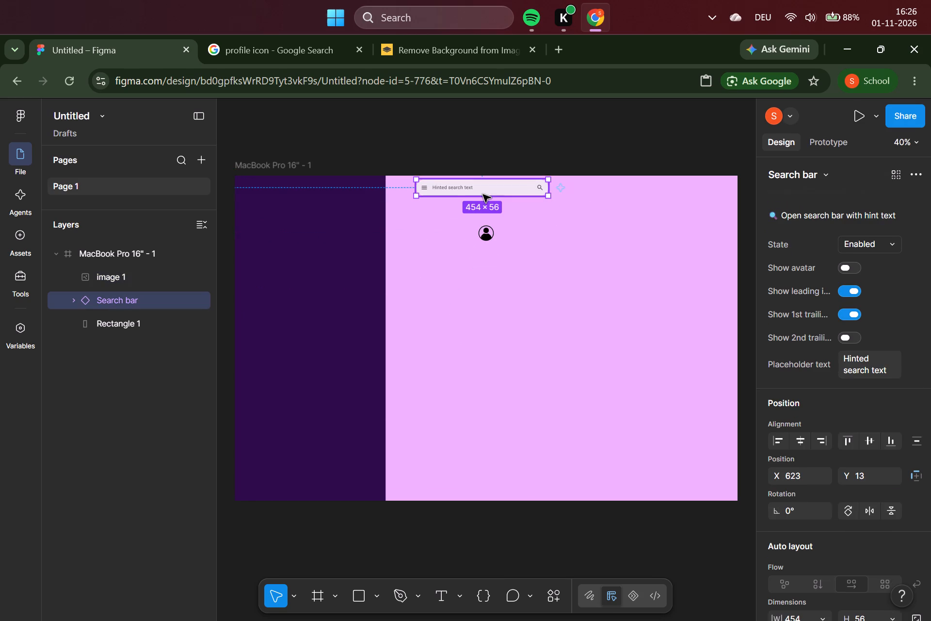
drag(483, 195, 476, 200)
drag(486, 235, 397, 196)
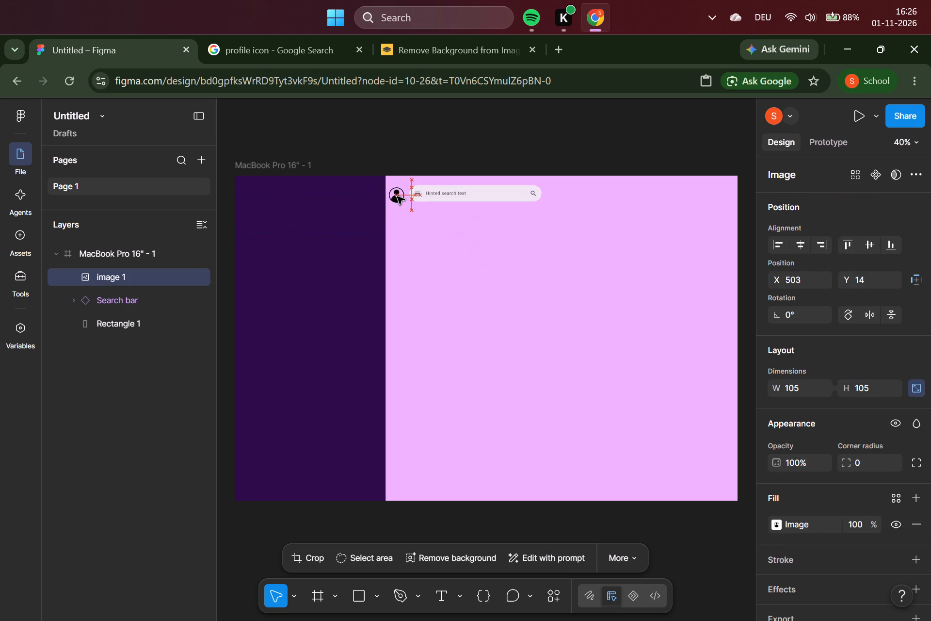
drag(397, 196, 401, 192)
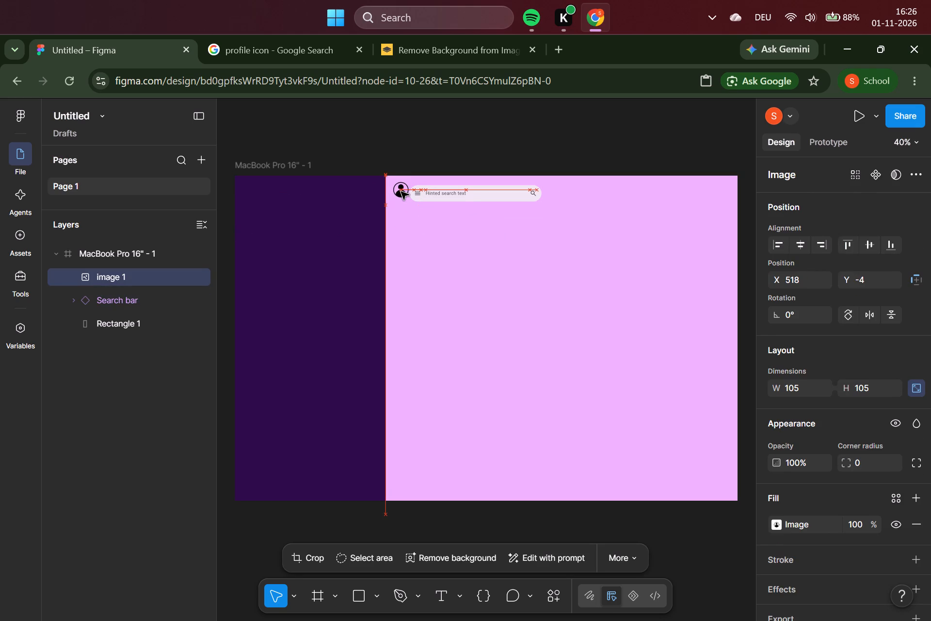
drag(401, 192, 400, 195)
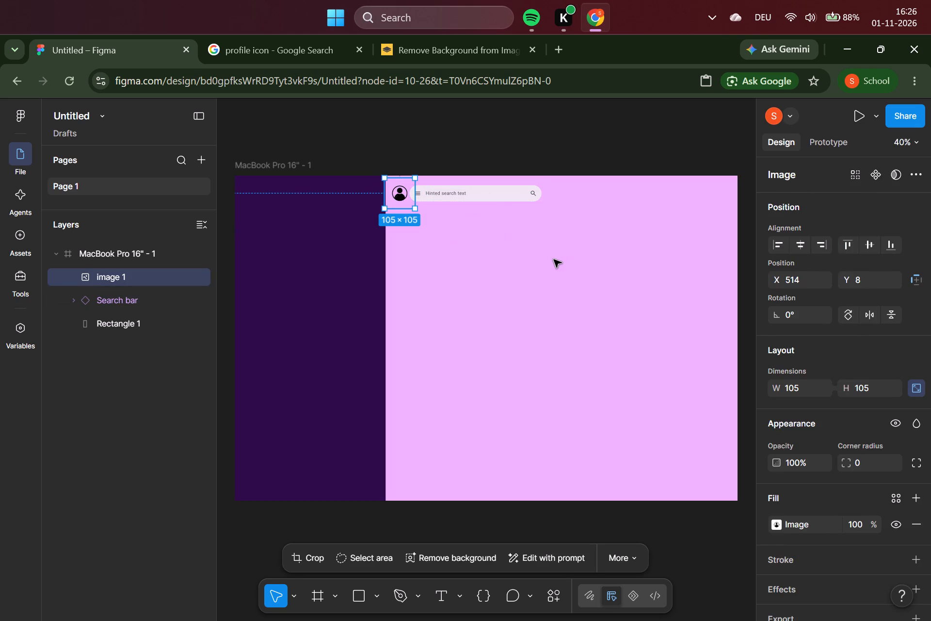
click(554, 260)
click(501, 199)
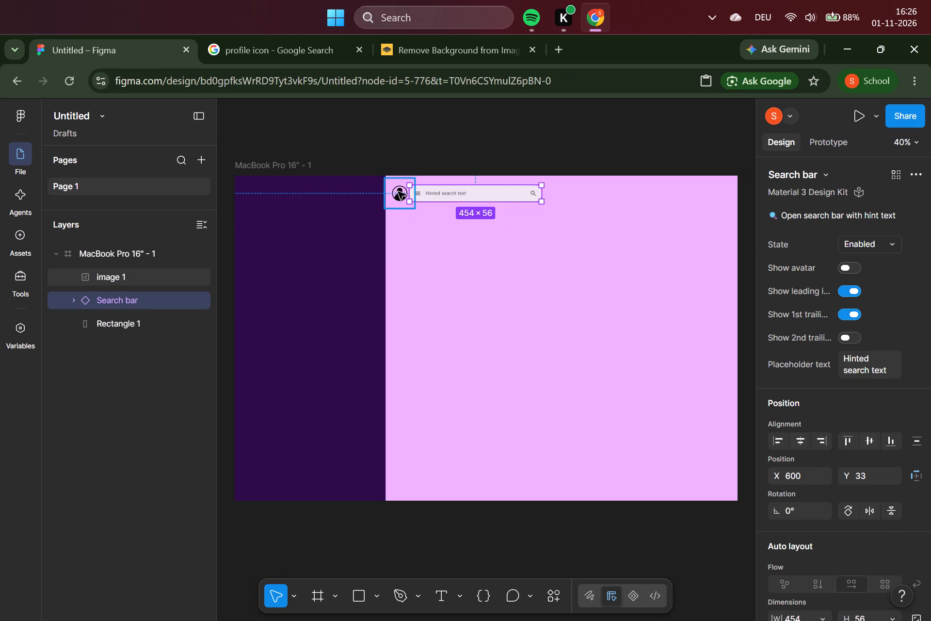
Move the profile icon to the top-right corner of the MacBook Pro frame, level with the search bar.
drag(399, 192, 725, 191)
click(688, 245)
Move the search bar back near the pink area's left edge, at about X 557, Y 27, in line with the profile icon.
drag(444, 199, 433, 200)
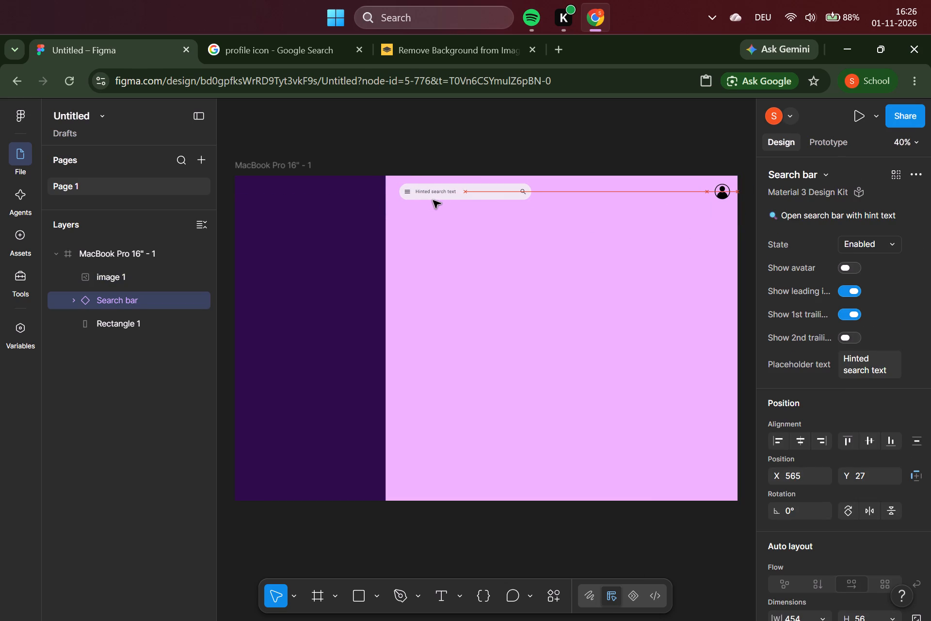
drag(433, 200, 432, 199)
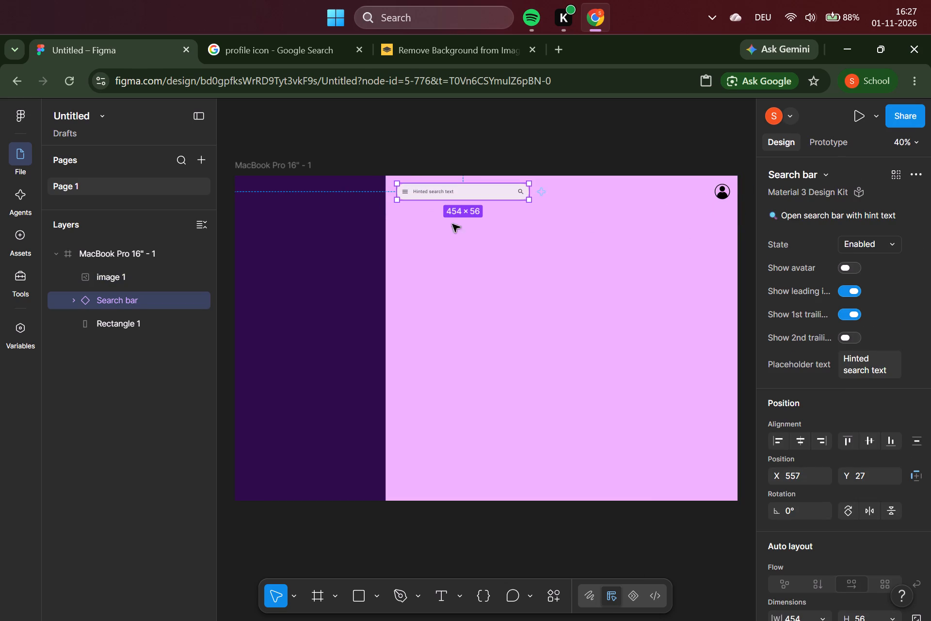
click(474, 236)
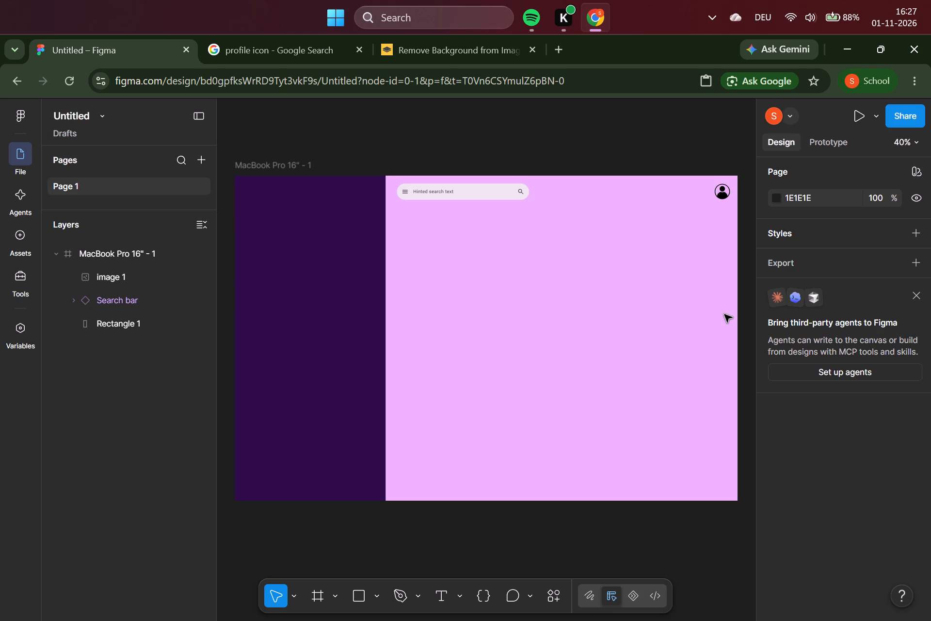
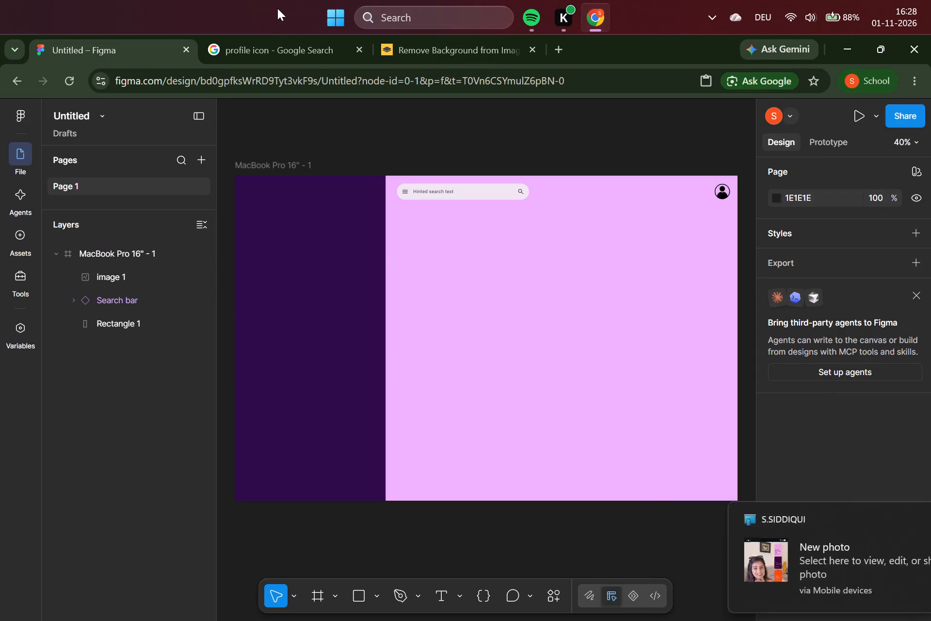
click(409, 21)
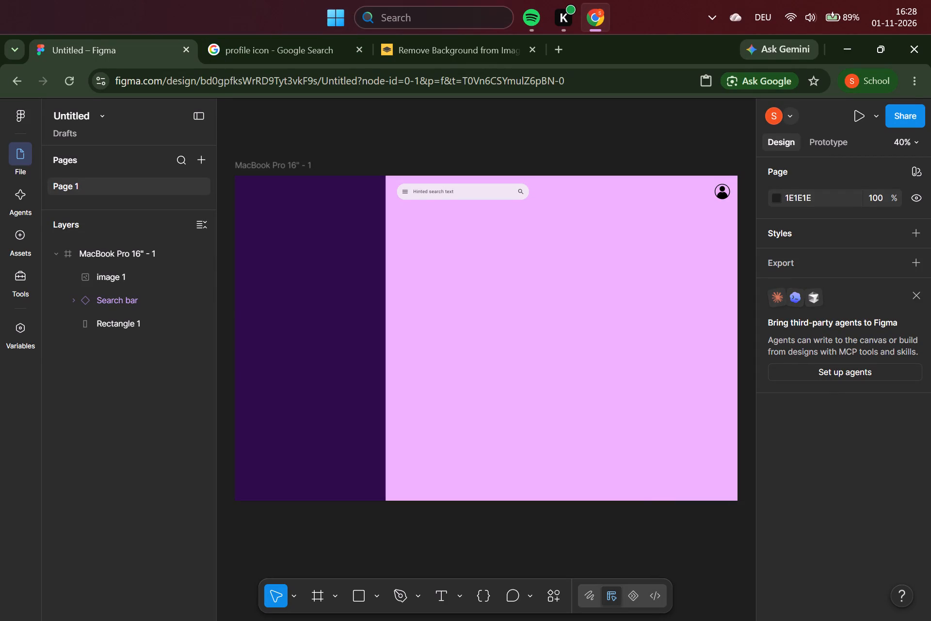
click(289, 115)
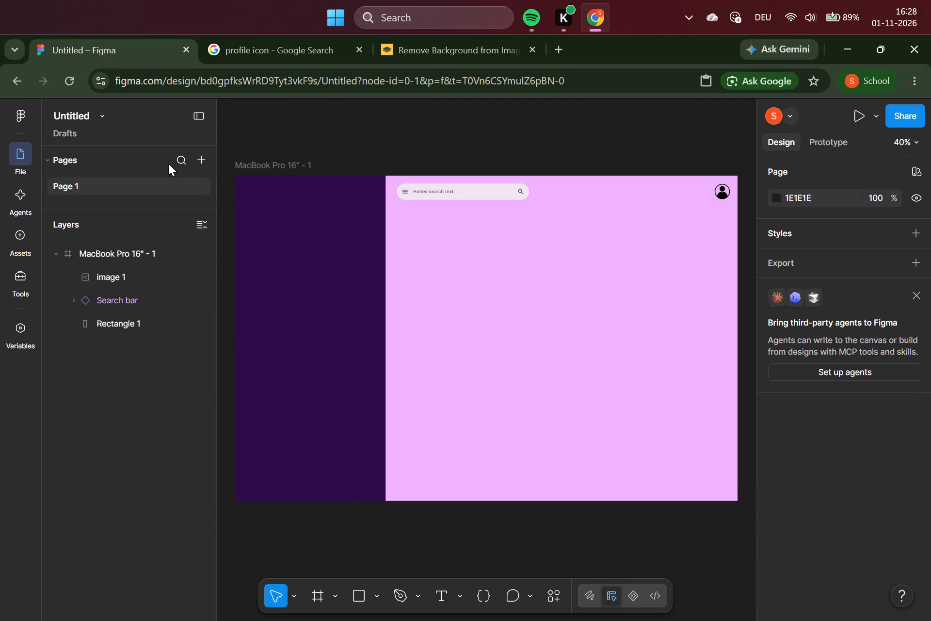
Search the asset libraries for "three lines".
click(32, 193)
click(8, 235)
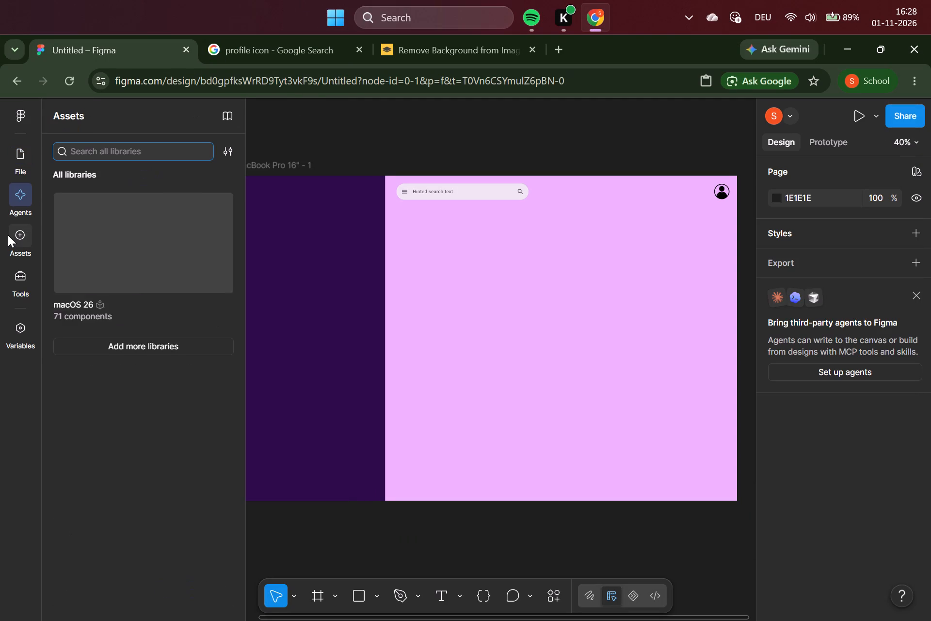
text(thee)
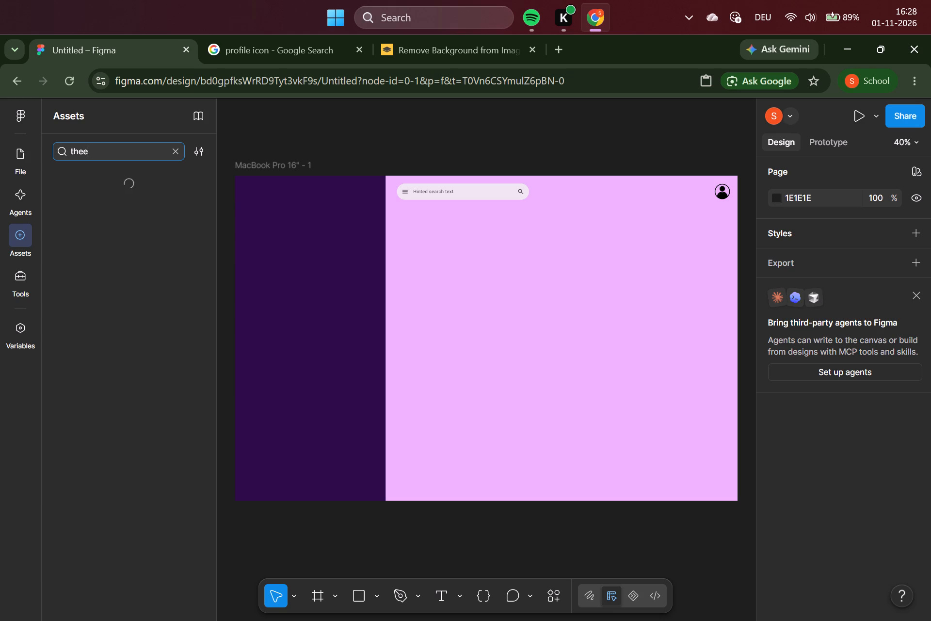
key(space)
key(BackSpace)
key(BackSpace)
text(ree)
key(space)
key(BackSpace)
key(BackSpace)
key(BackSpace)
key(BackSpace)
key(BackSpace)
text(ree kins)
key(BackSpace)
key(BackSpace)
key(BackSpace)
key(BackSpace)
text(lines)
key(Return)
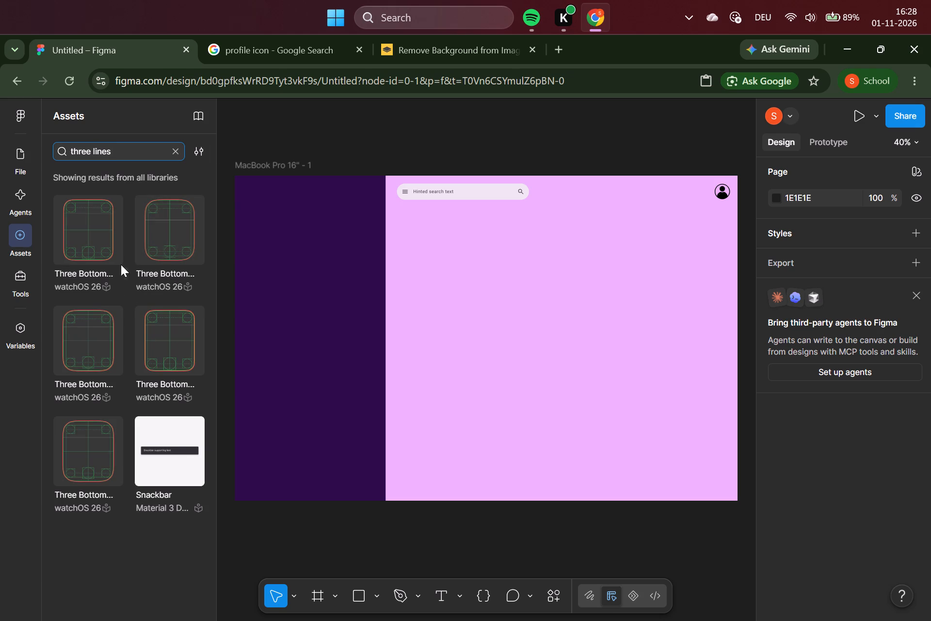
Search the asset libraries for "tool" instead and look through the macOS 26 components.
key(BackSpace)
key(BackSpace)
key(BackSpace)
key(BackSpace)
key(BackSpace)
key(BackSpace)
key(BackSpace)
key(BackSpace)
key(BackSpace)
key(BackSpace)
key(BackSpace)
key(BackSpace)
key(BackSpace)
key(BackSpace)
key(BackSpace)
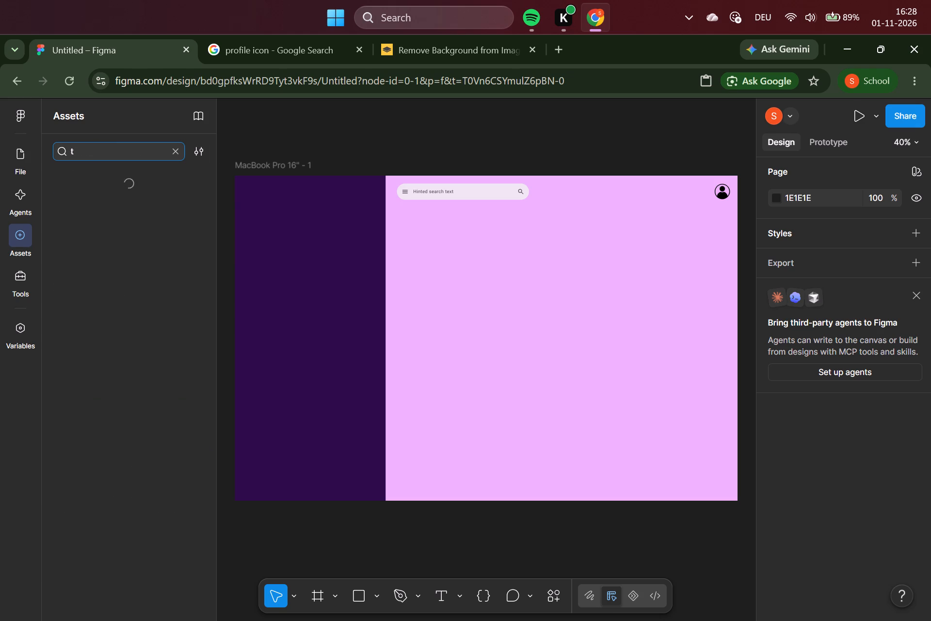
text(tol)
key(BackSpace)
key(p)
key(BackSpace)
key(i)
key(BackSpace)
text(ol)
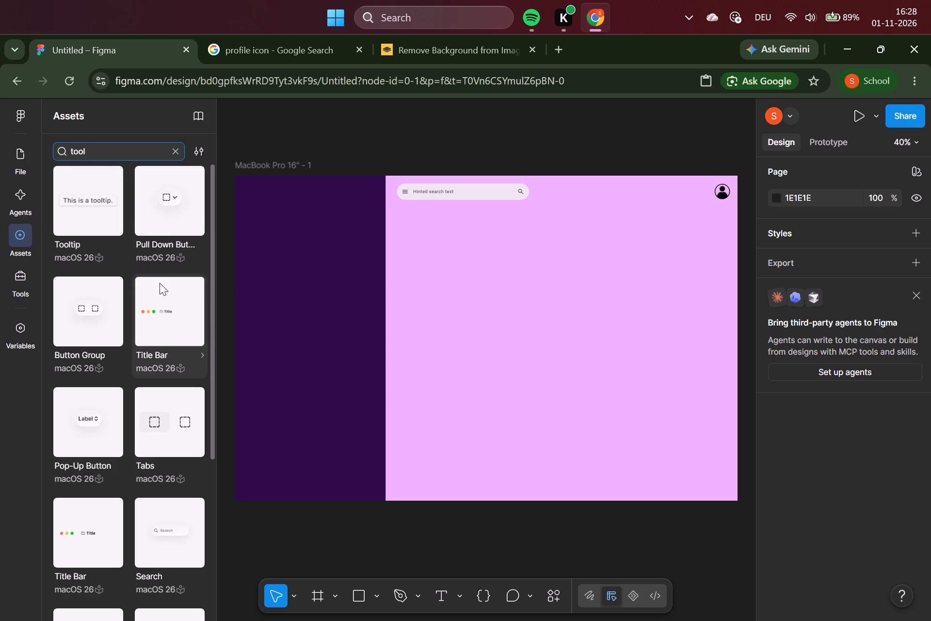
scroll(157, 339, down, 5)
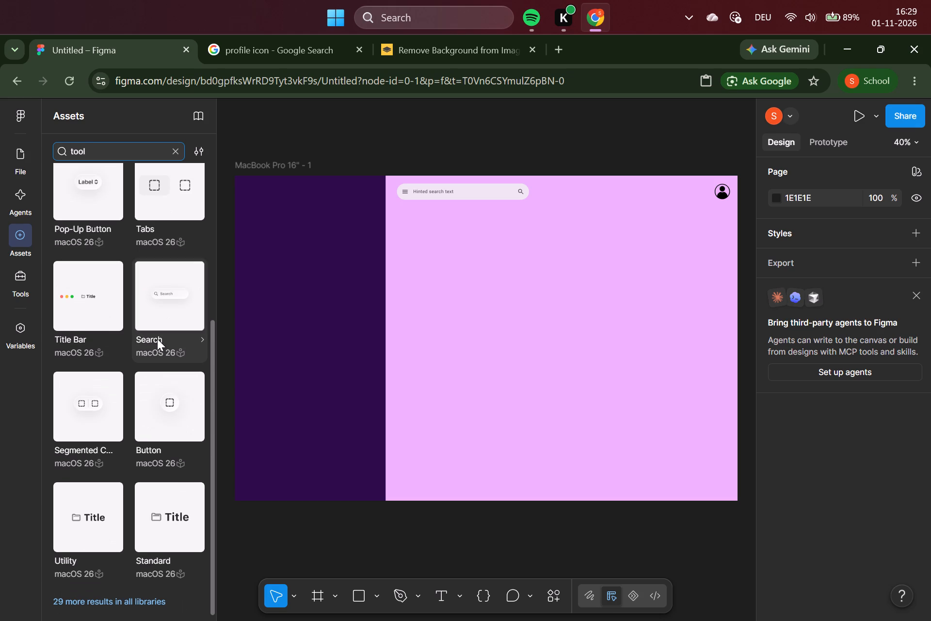
scroll(157, 339, down, 1)
scroll(89, 299, up, 1)
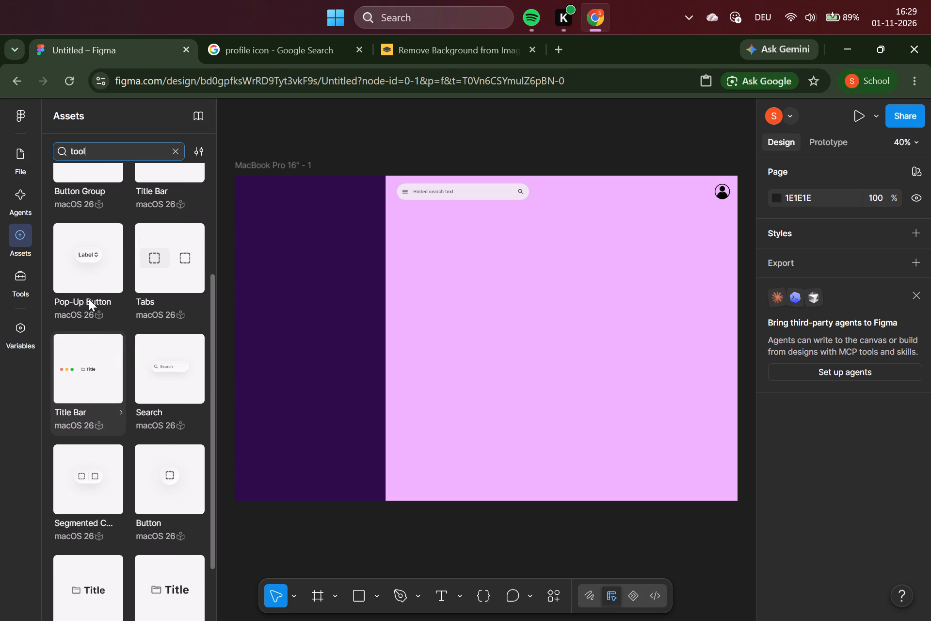
Delete the Material 3 search bar from the MacBook Pro frame's header.
drag(438, 193, 445, 212)
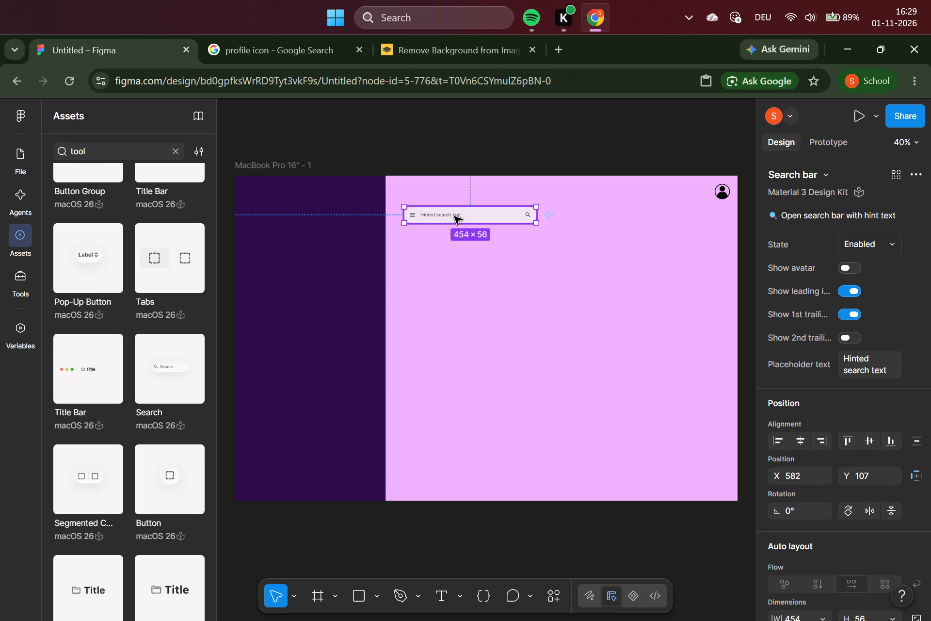
key(Delete)
Place the macOS 26 Search component near the upper-left corner of the frame's pink area.
drag(159, 367, 410, 243)
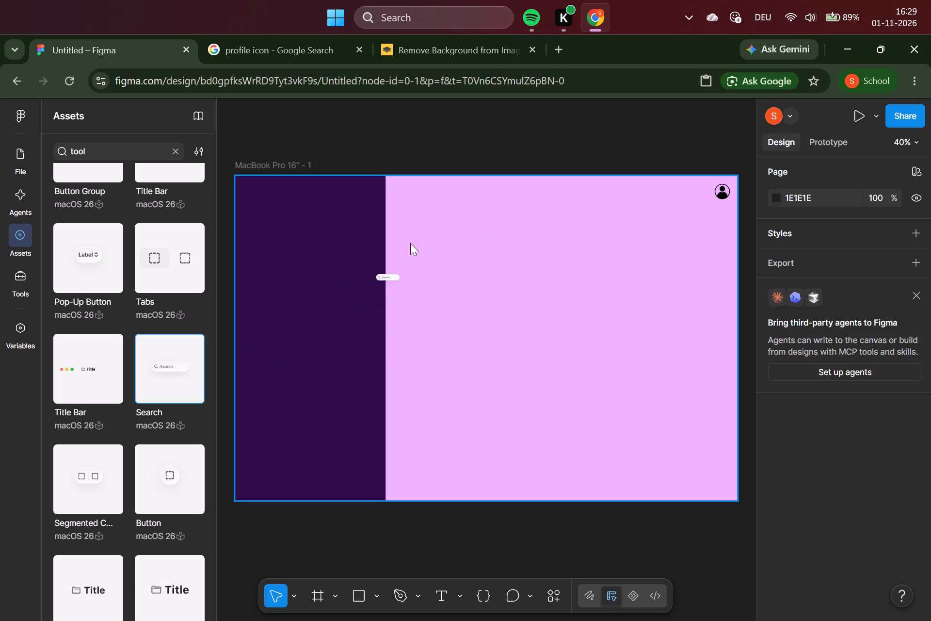
drag(410, 243, 413, 190)
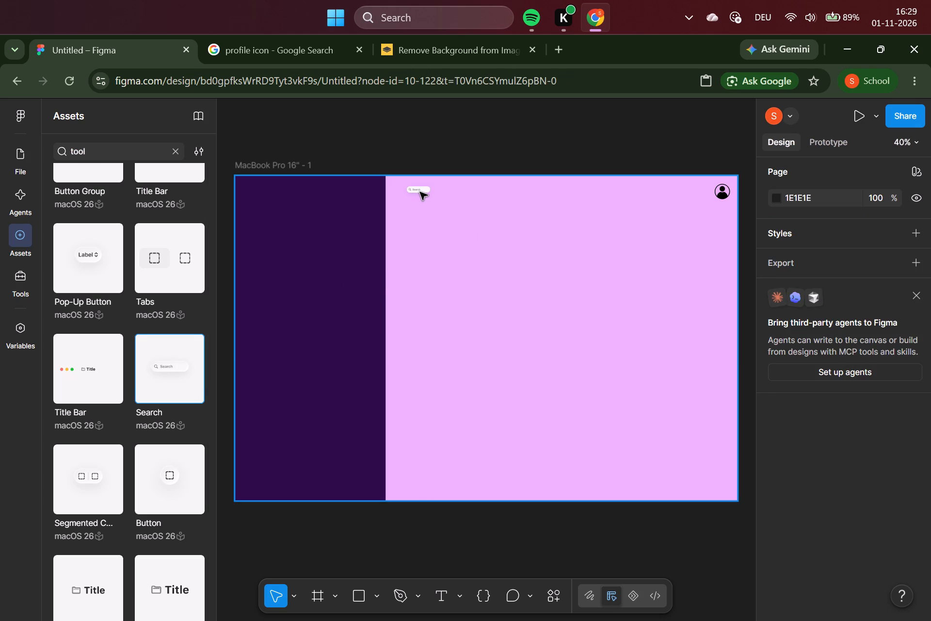
click(419, 192)
Resize the Search component to about 269 × 32.
drag(437, 197, 451, 204)
drag(436, 187, 438, 178)
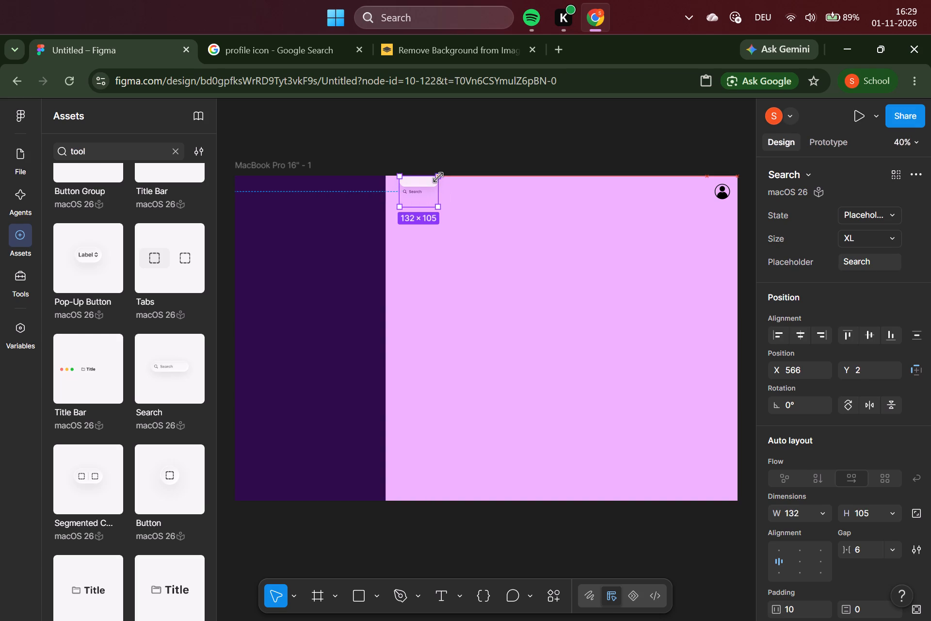
drag(438, 178, 435, 197)
drag(436, 202, 453, 202)
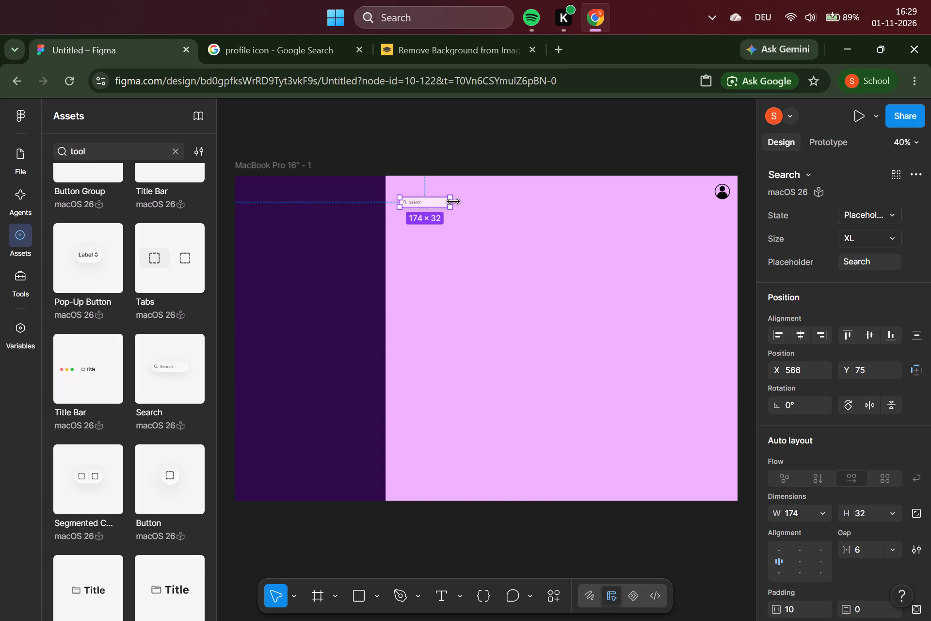
drag(453, 202, 478, 200)
Move the Search component up into the pink area's upper-left corner, with a small margin from both edges.
drag(457, 202, 447, 192)
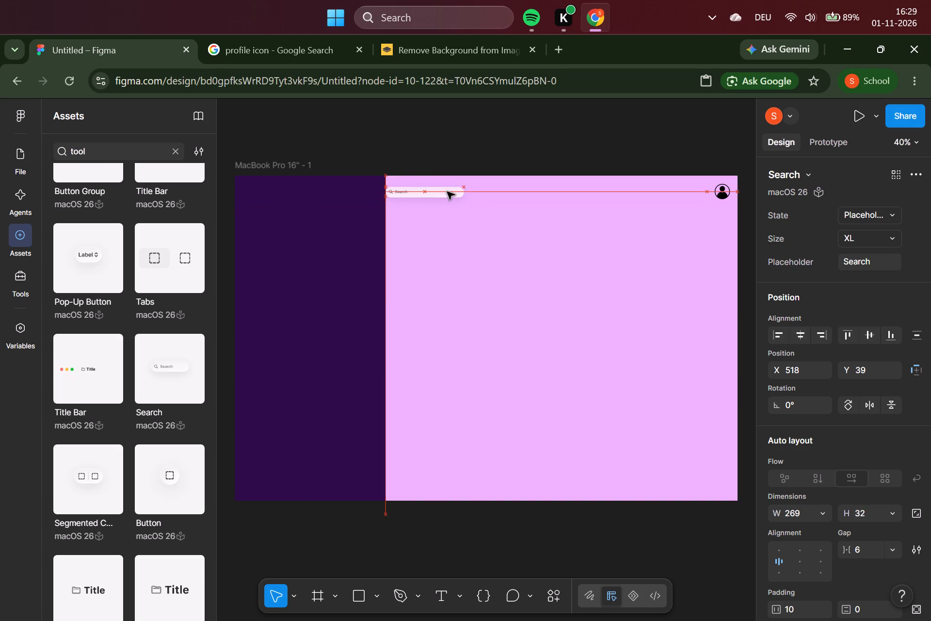
drag(447, 192, 452, 184)
click(485, 240)
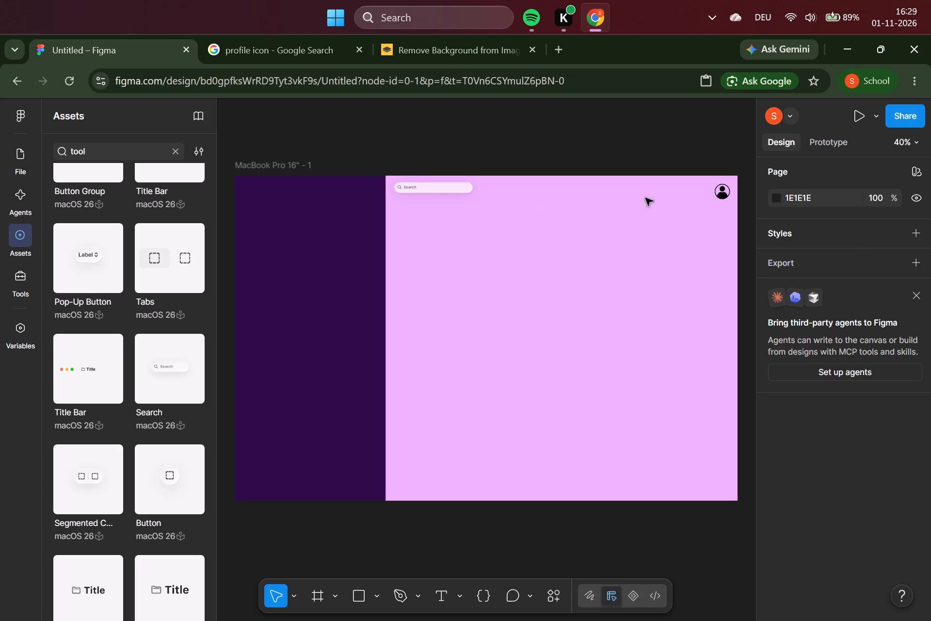
Scale the profile icon down to about 76 × 76 and adjust its position in the frame's top-right corner.
click(721, 191)
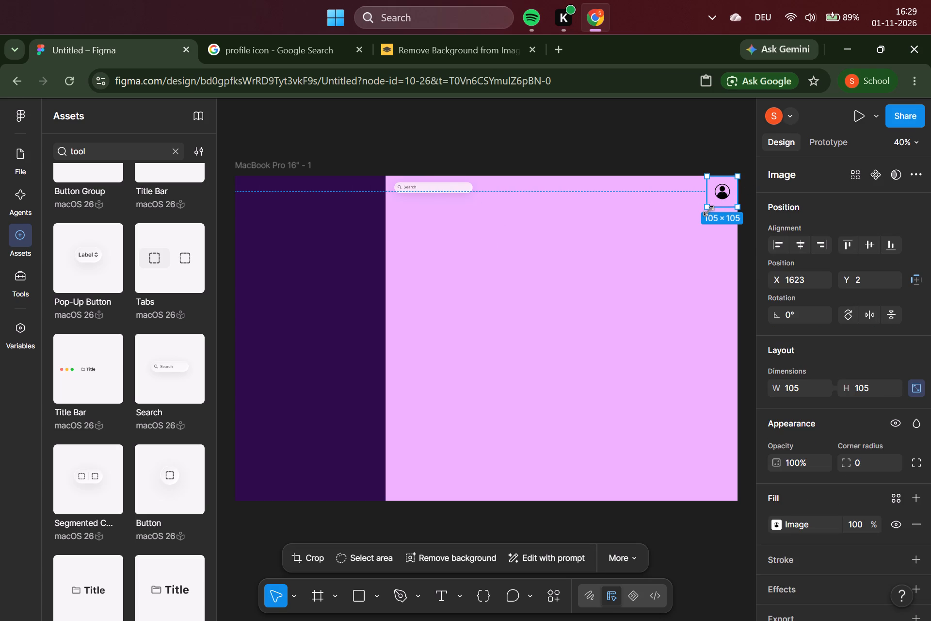
drag(708, 211, 723, 200)
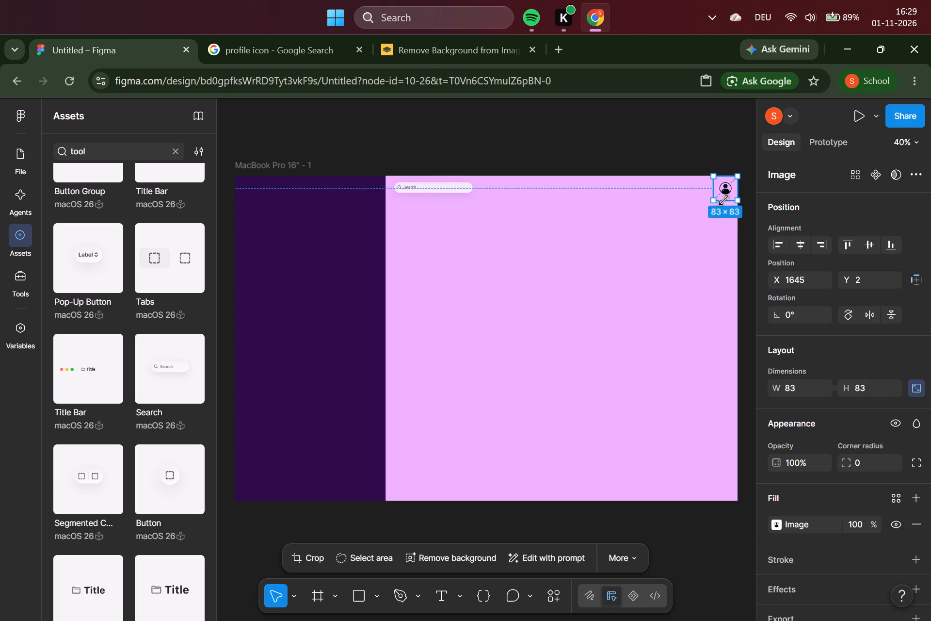
drag(723, 200, 727, 198)
click(727, 187)
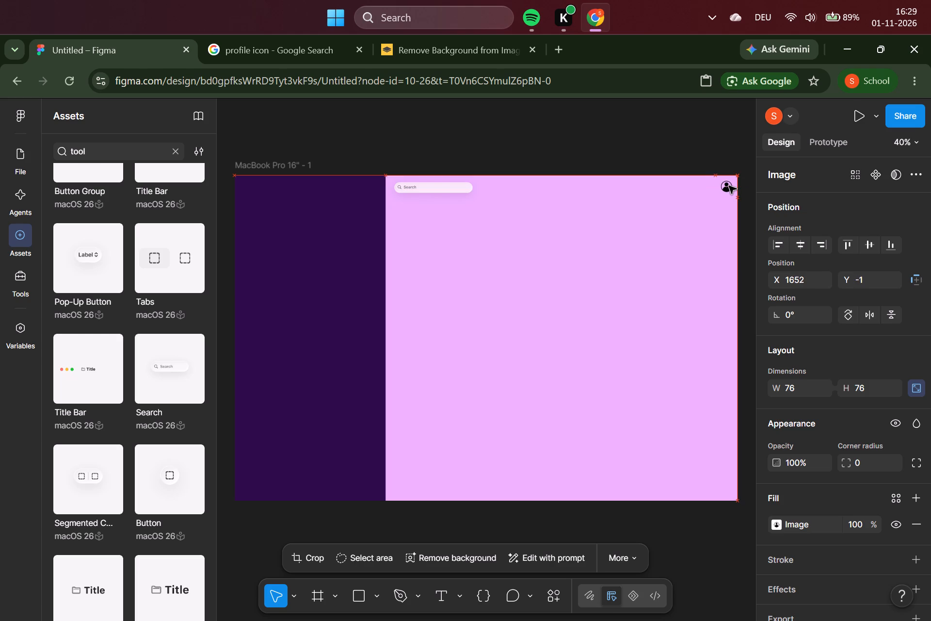
click(702, 226)
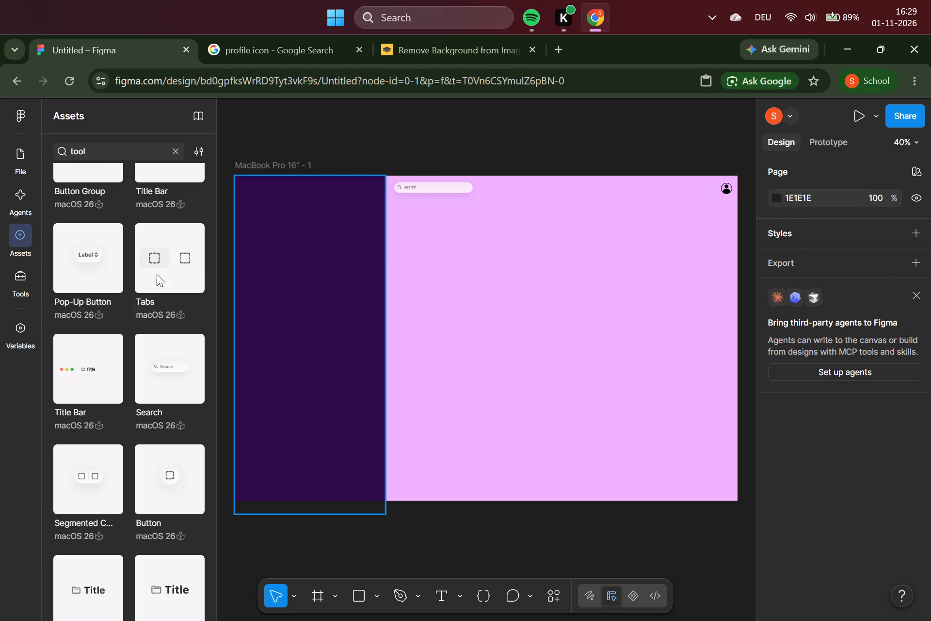
Search the asset libraries for "home" and look through the components for a suitable home icon.
scroll(135, 263, down, 1)
scroll(134, 266, up, 5)
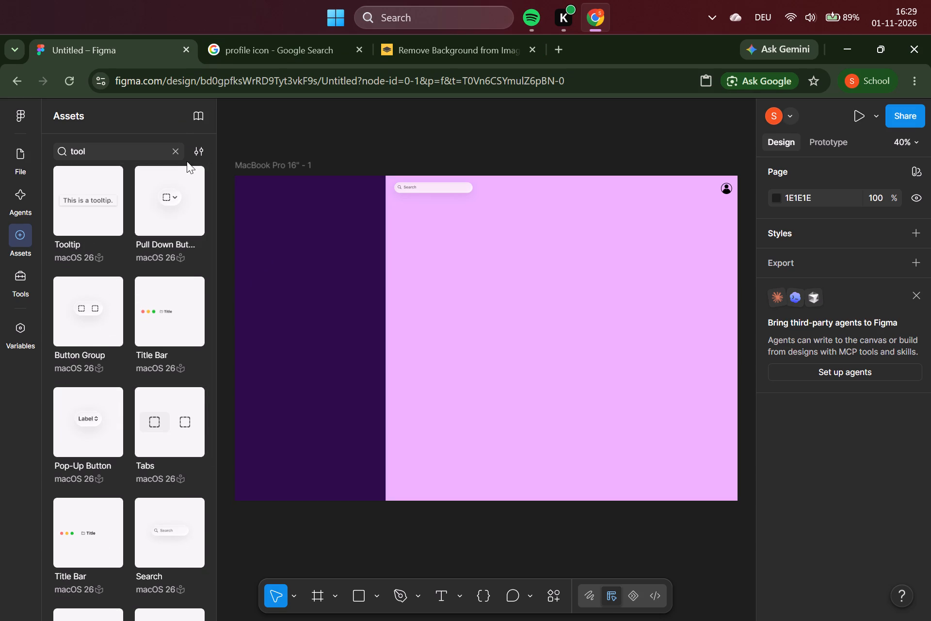
click(183, 147)
text(home)
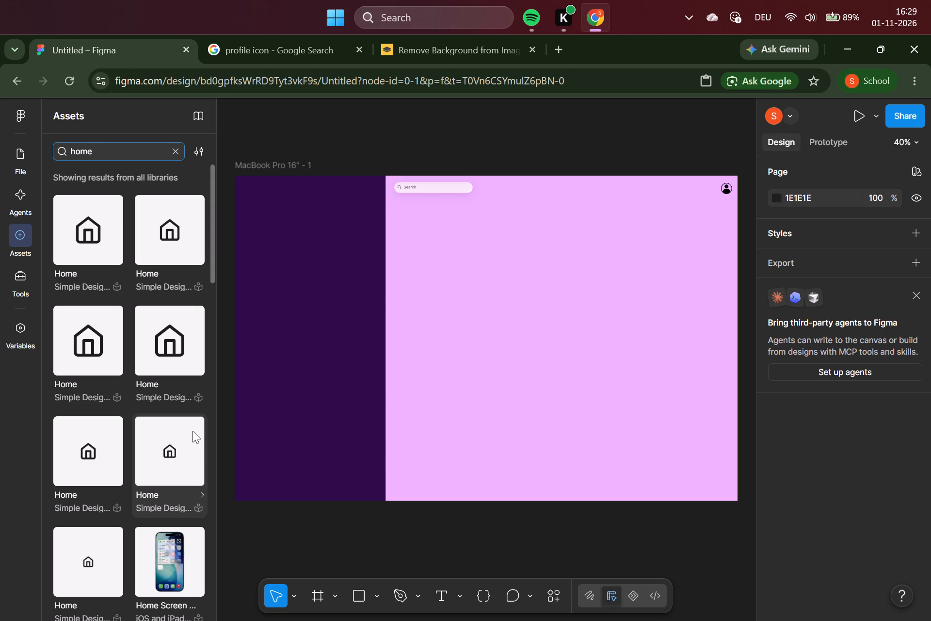
scroll(184, 491, down, 11)
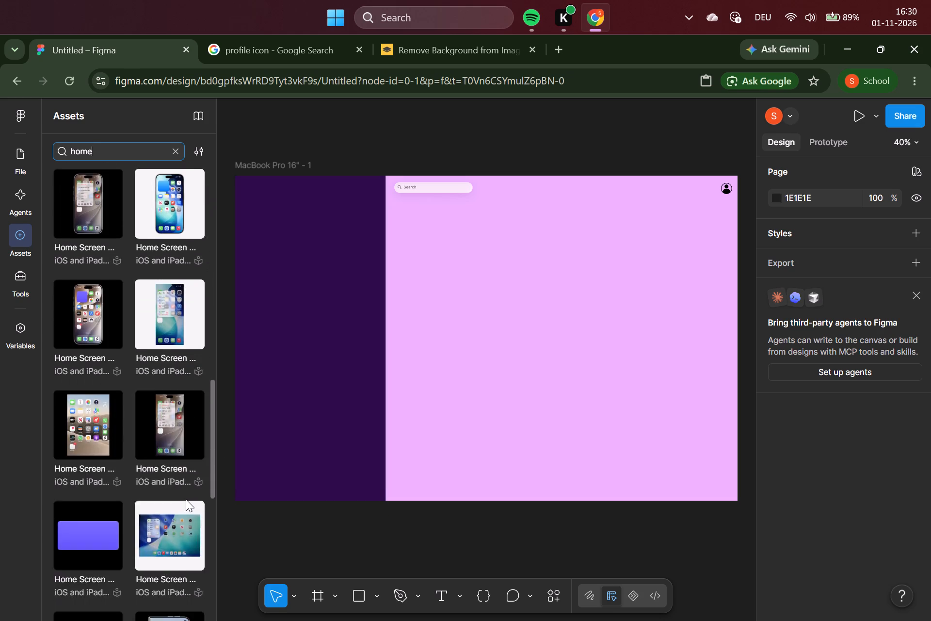
scroll(186, 499, down, 11)
click(251, 540)
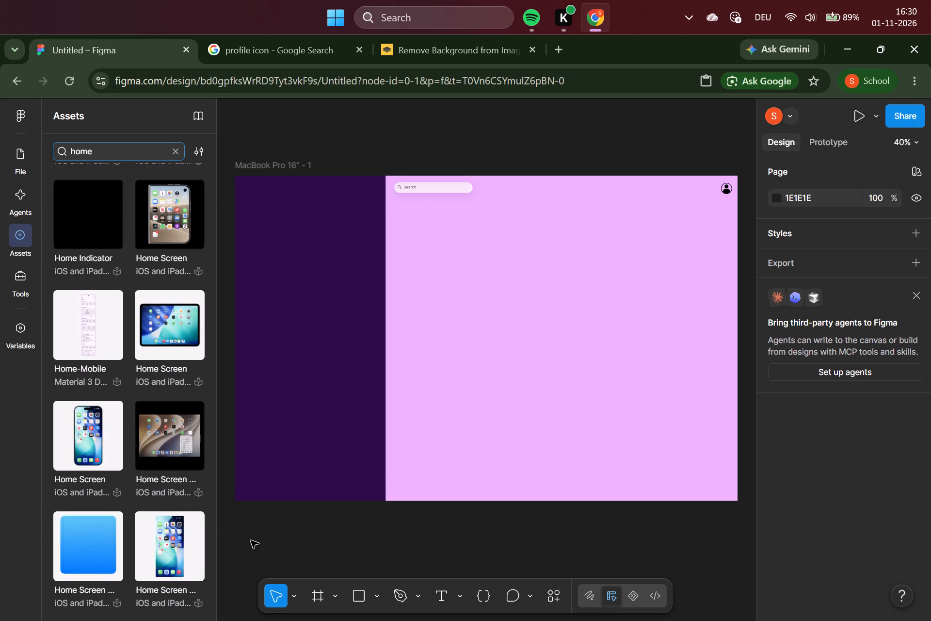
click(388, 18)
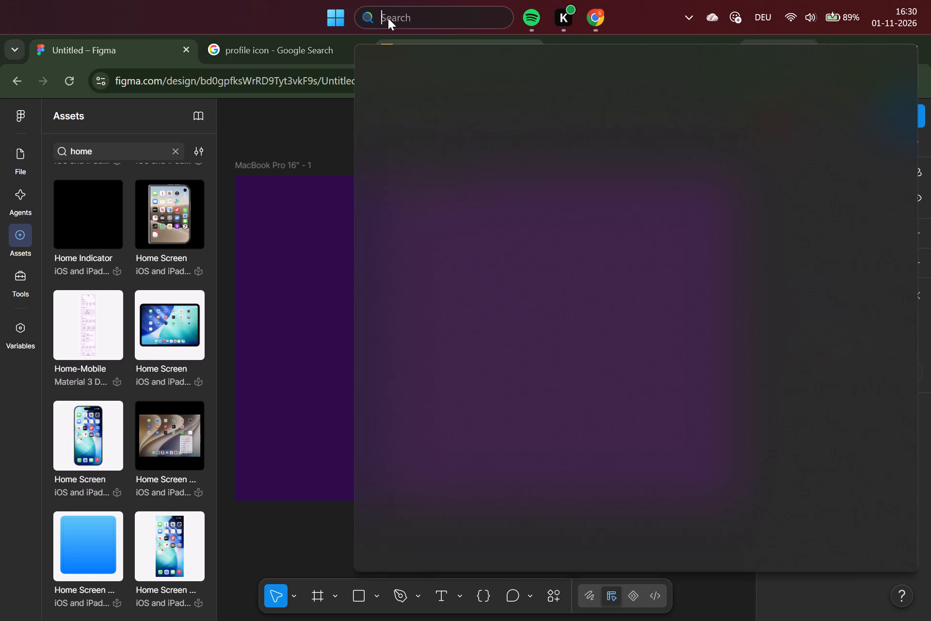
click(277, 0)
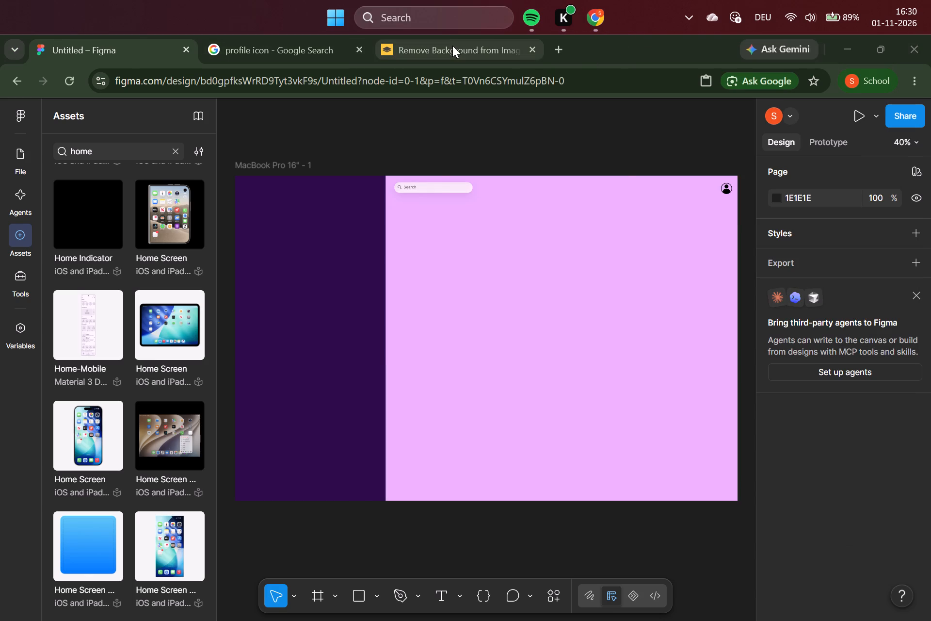
Switch to Google, search for "three lines icon", and copy the rounded Three Lines Menu image from The Noun Project.
click(452, 46)
click(332, 52)
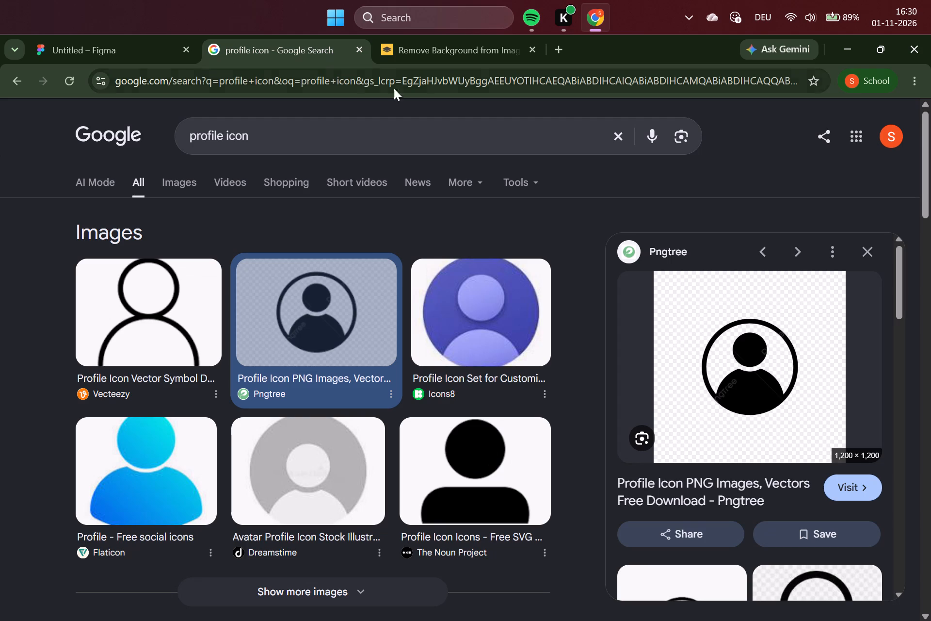
click(626, 138)
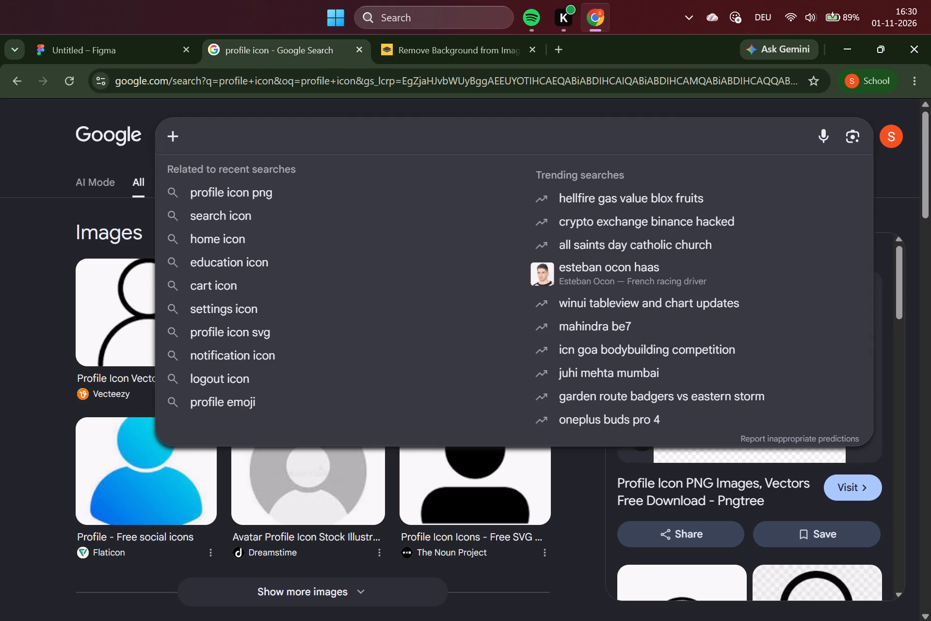
text(three)
key(space)
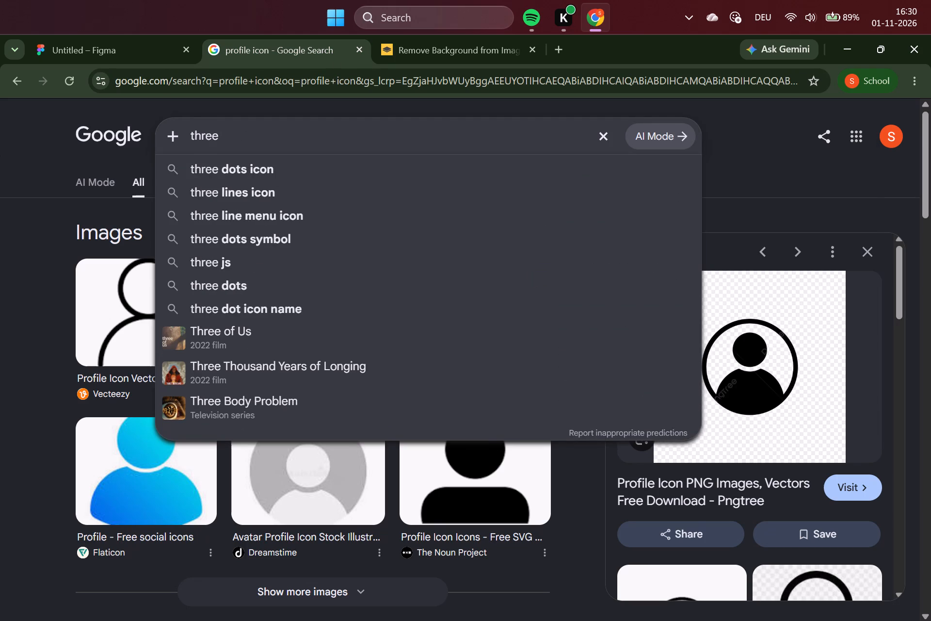
click(581, 197)
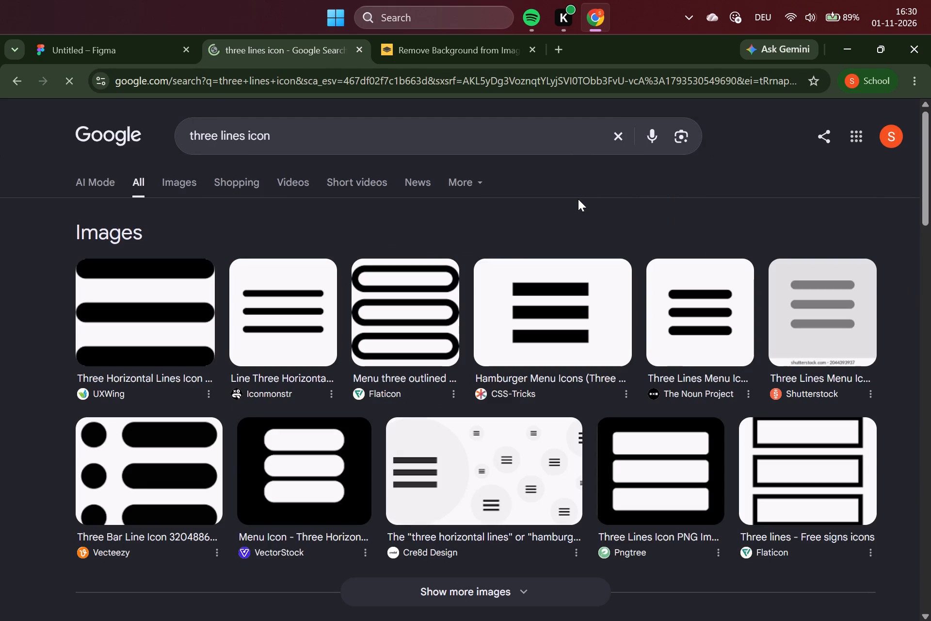
right_click(700, 329)
click(736, 393)
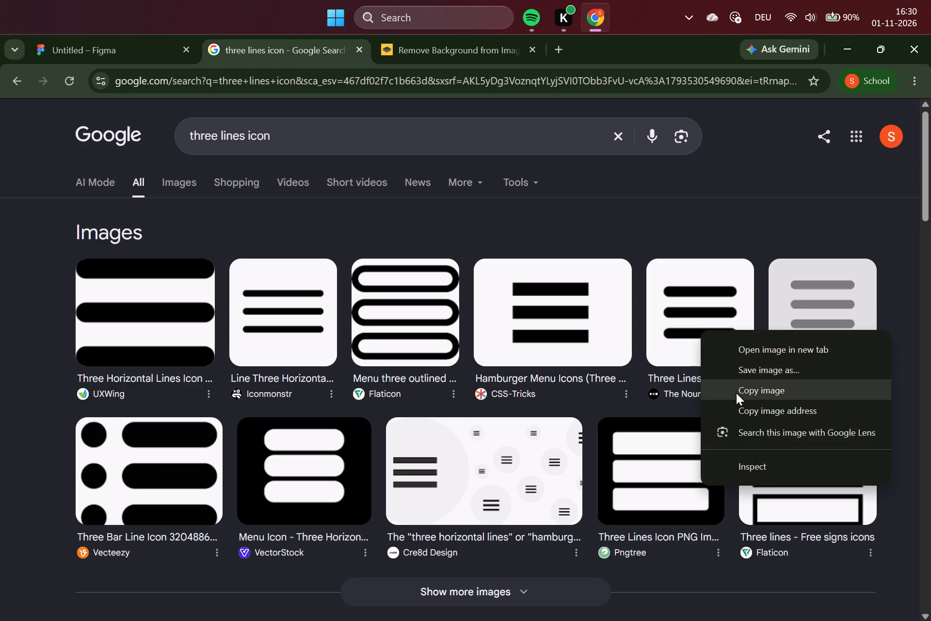
Remove the background of the copied menu image in remove.bg and copy the cut-out result.
click(449, 36)
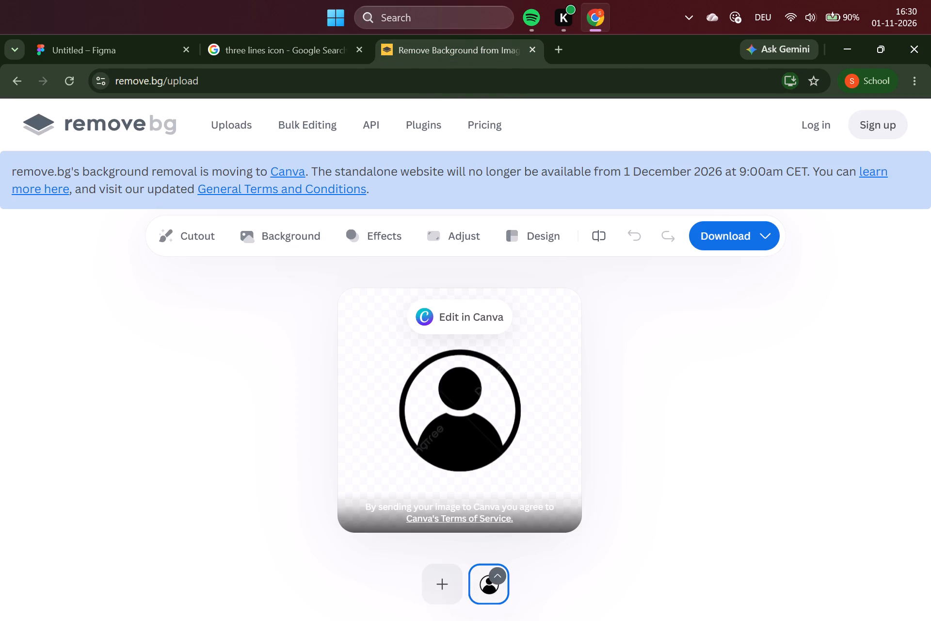
key(ctrl+v)
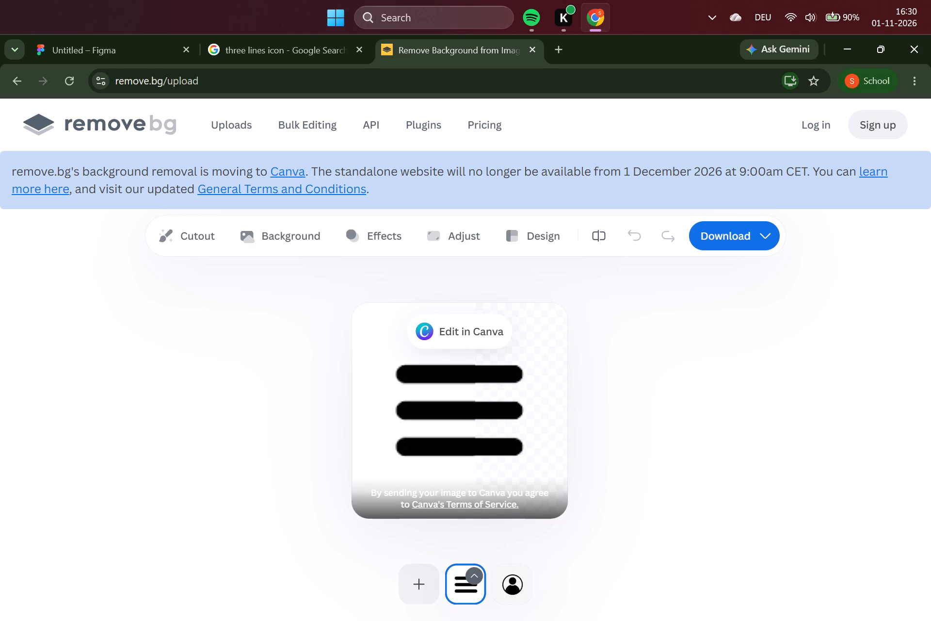
right_click(504, 429)
click(539, 475)
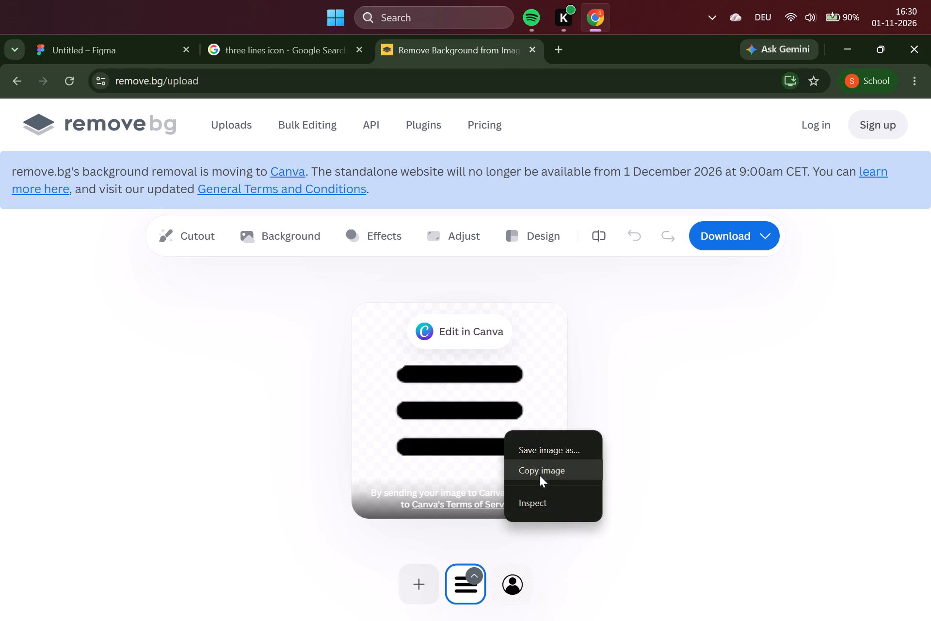
Paste the cut-out three-line menu icon into the Figma design and scale it down to about 71 × 71.
click(93, 39)
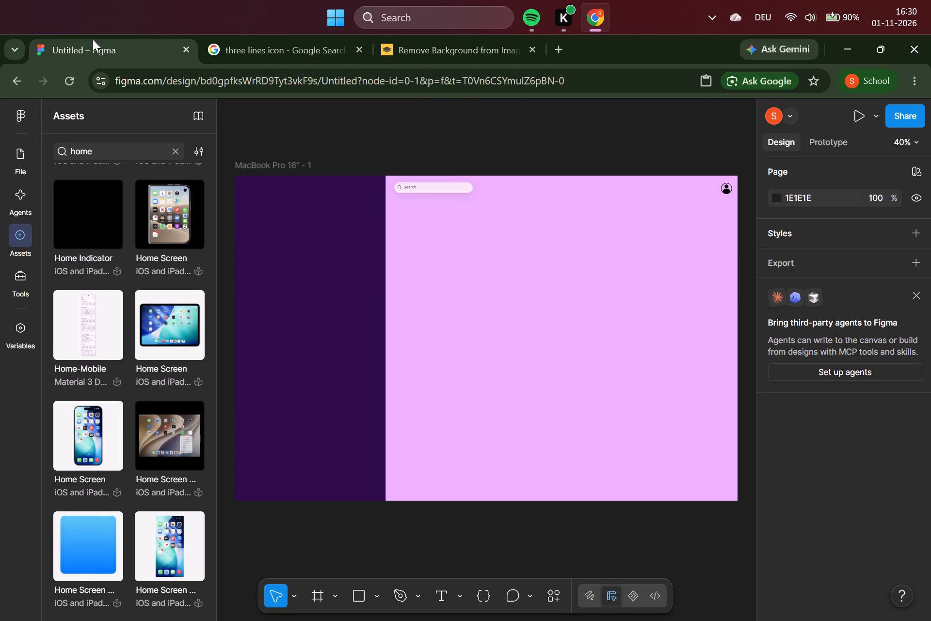
key(ctrl+v)
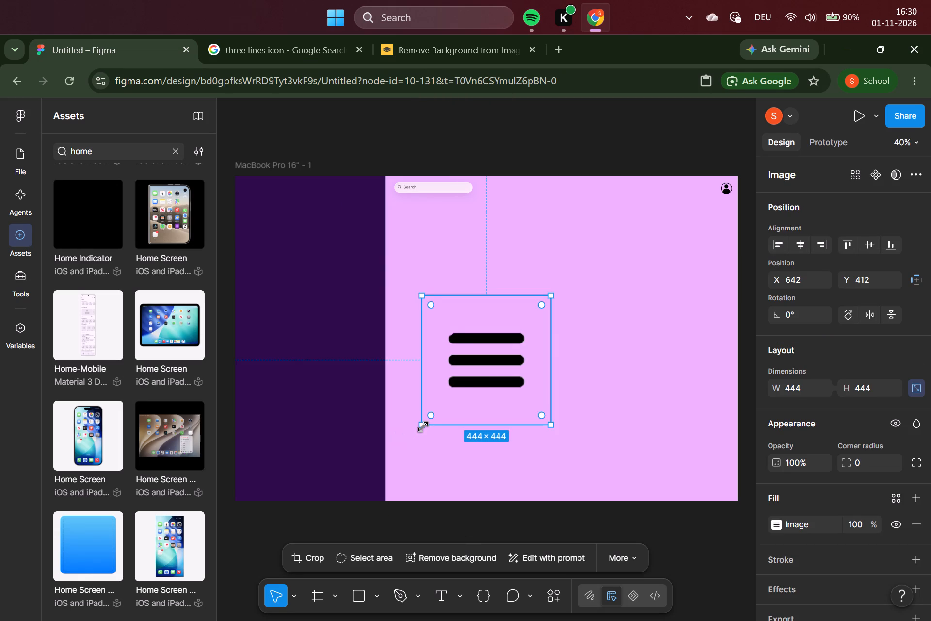
drag(423, 426, 526, 314)
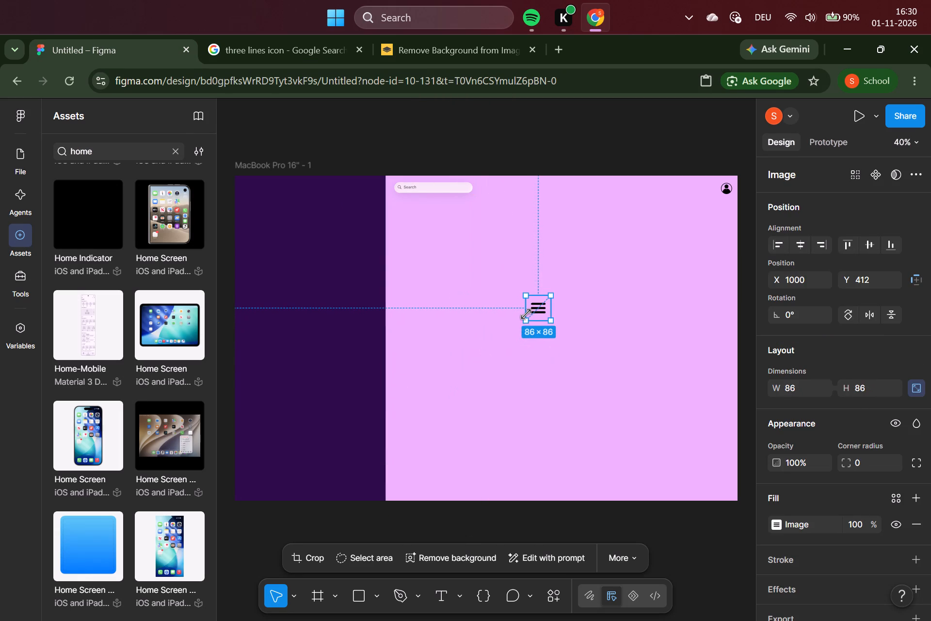
drag(526, 314, 530, 312)
Move the menu icon into the upper-left corner of the dark purple sidebar.
drag(539, 310, 245, 206)
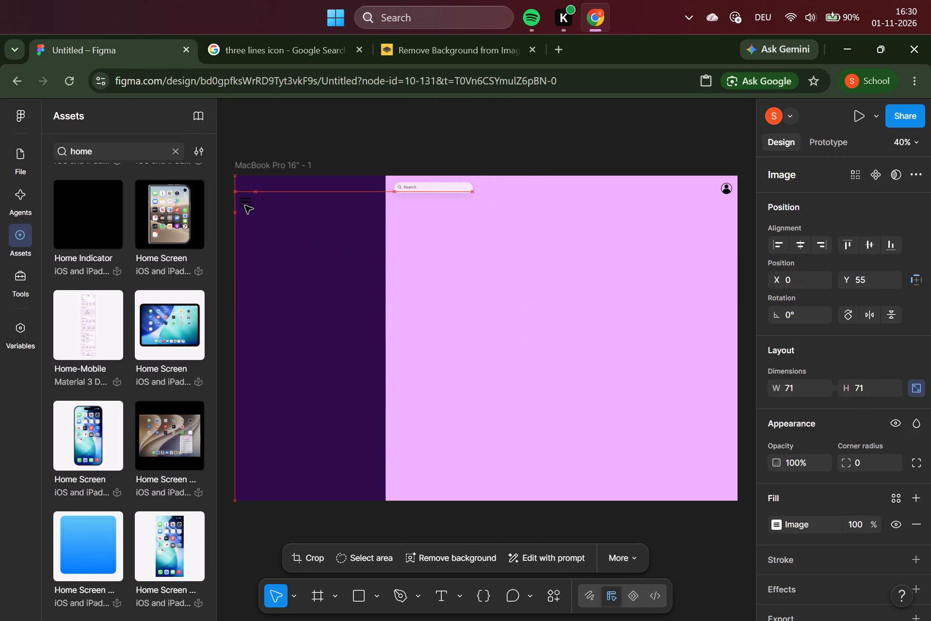
drag(245, 206, 245, 187)
click(404, 264)
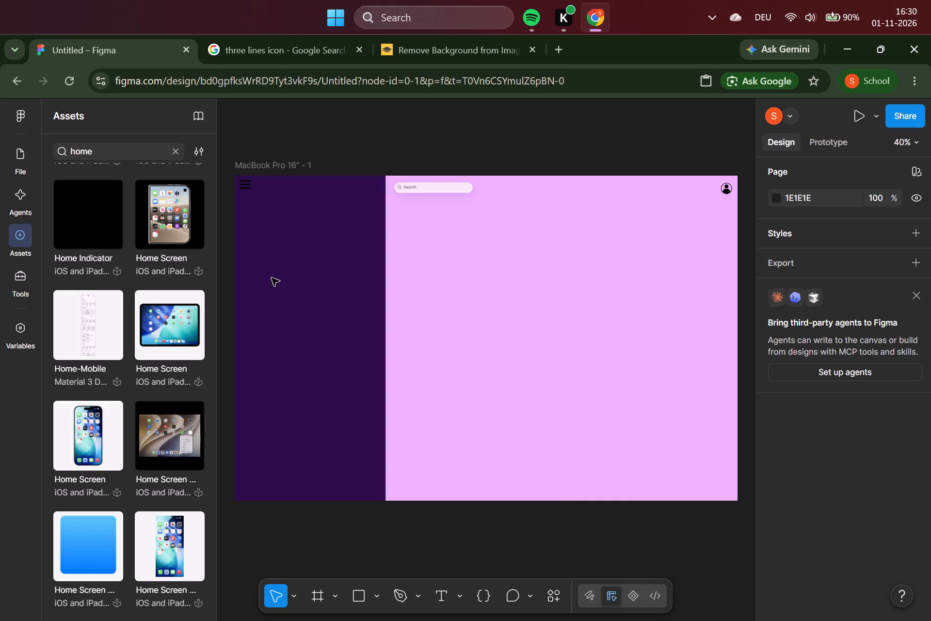
Move the dark purple sidebar rectangle away from the frame's left edge, down into the middle of the pink area.
click(298, 282)
drag(298, 282, 360, 313)
drag(342, 301, 403, 323)
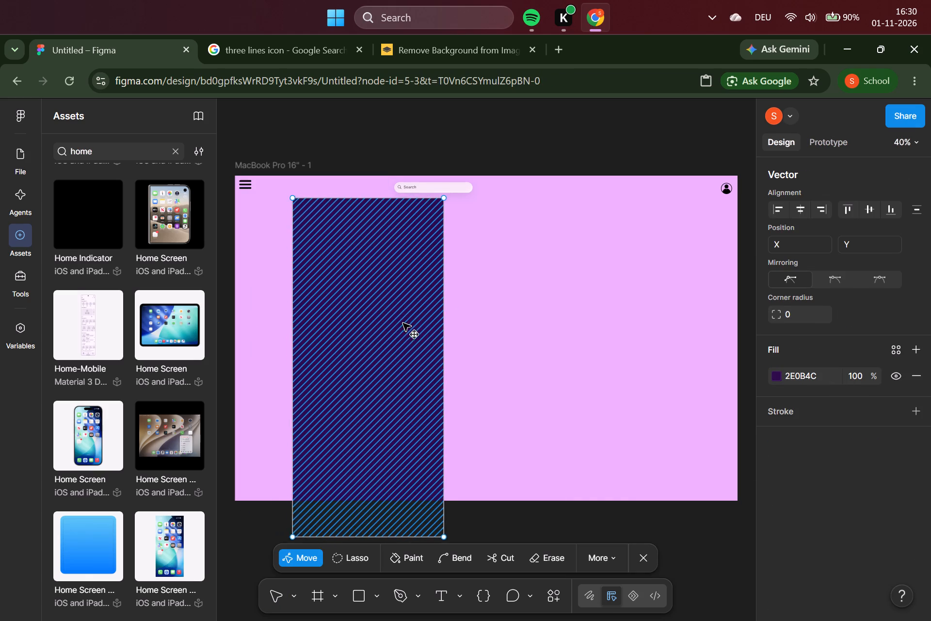
drag(403, 323, 487, 393)
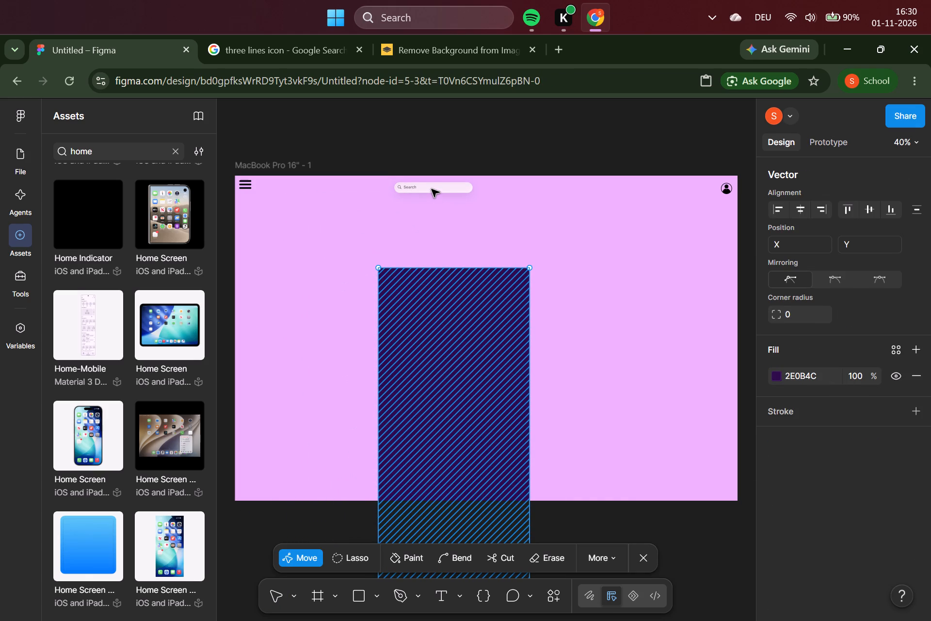
Shift the dark purple rectangle slightly right and up across the frame's middle and delete its fill.
click(432, 189)
key(Delete)
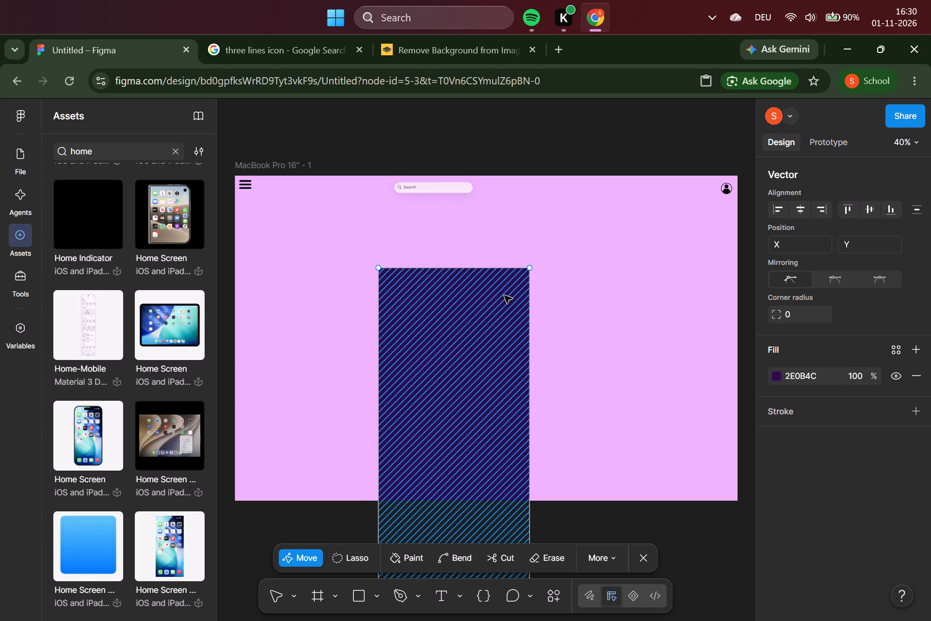
key(Delete)
drag(488, 329, 522, 329)
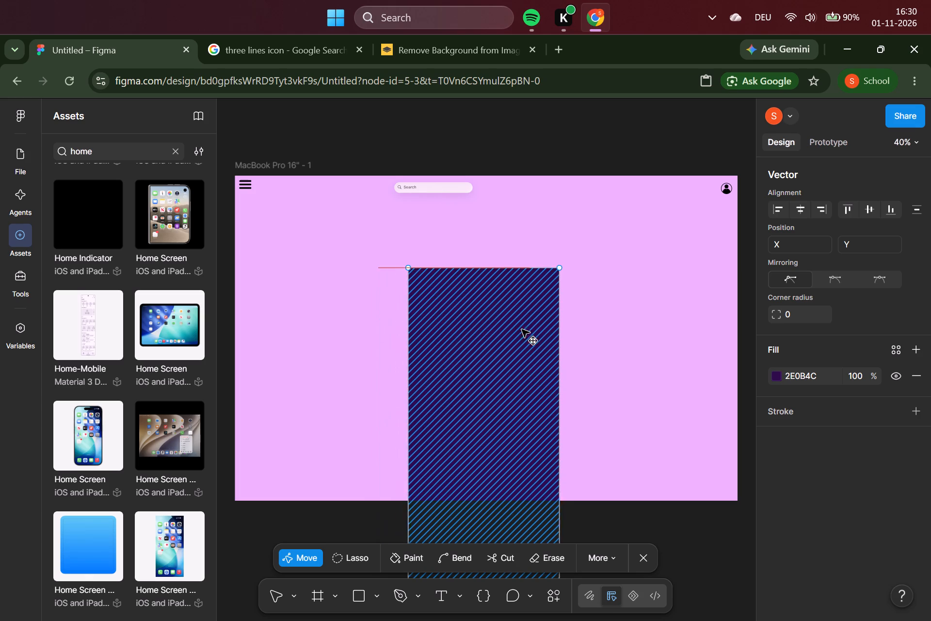
drag(522, 329, 527, 307)
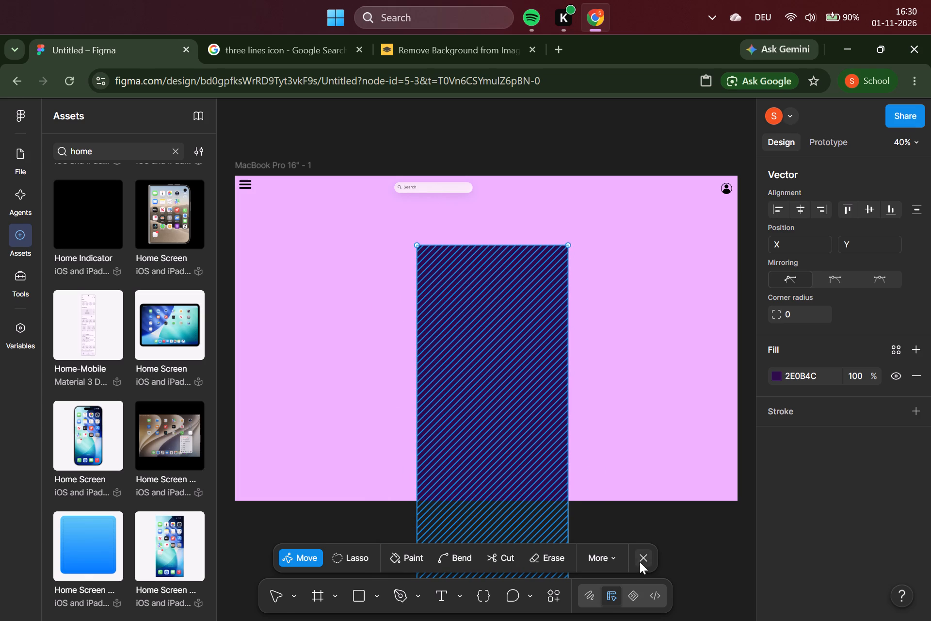
click(641, 562)
click(478, 425)
double_click(480, 439)
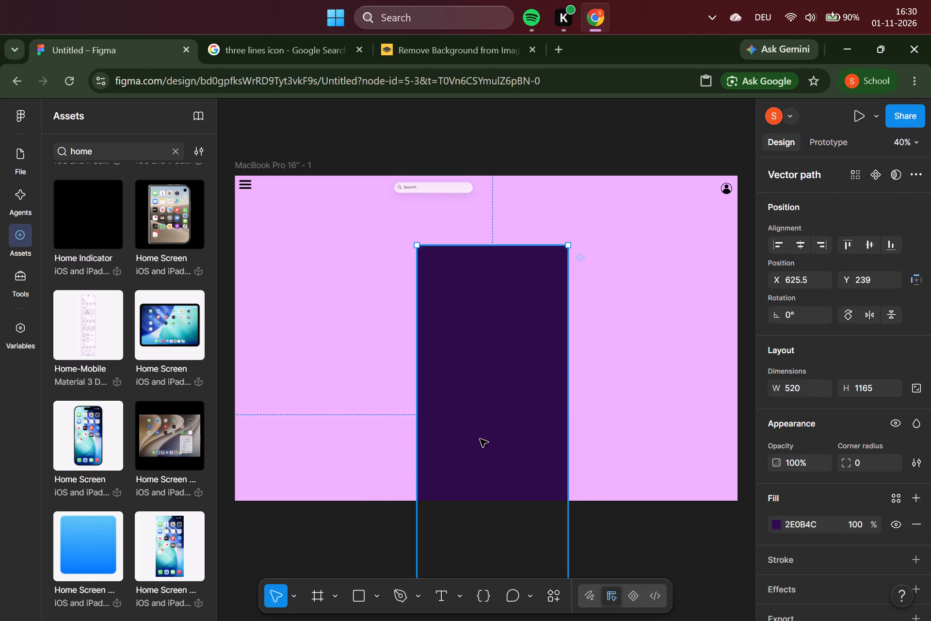
right_click(462, 459)
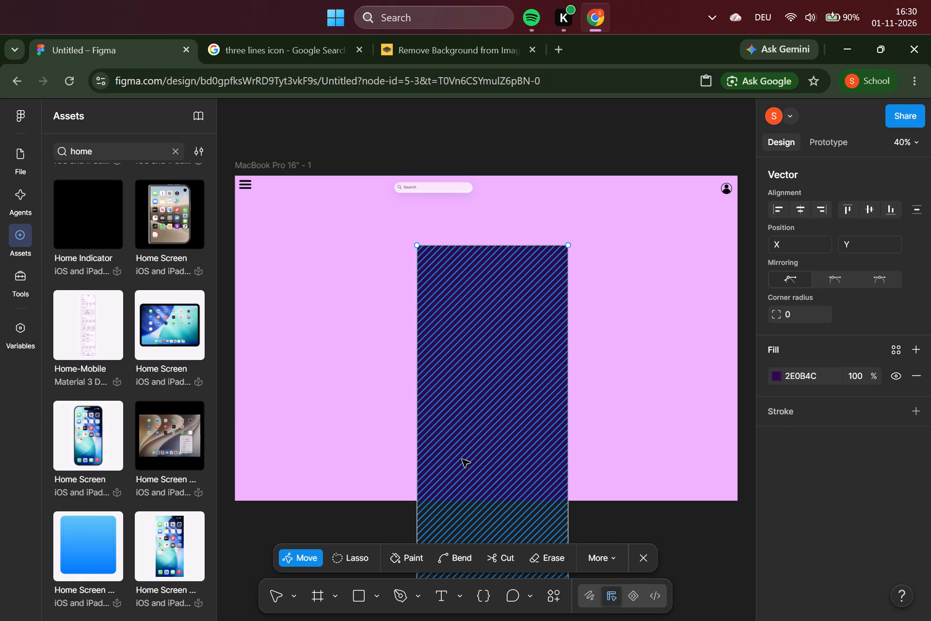
click(483, 338)
drag(483, 338, 489, 259)
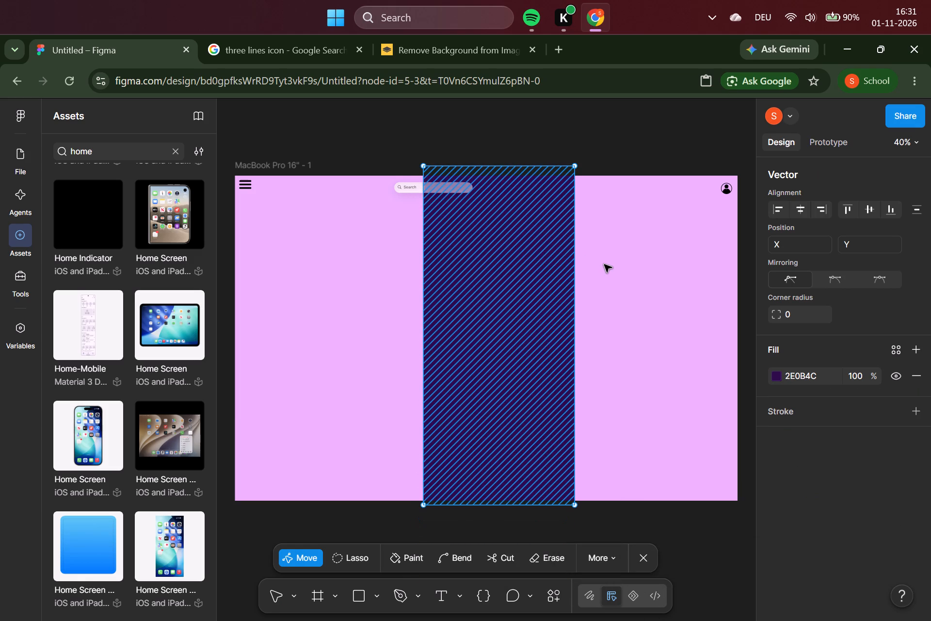
key(Delete)
click(619, 207)
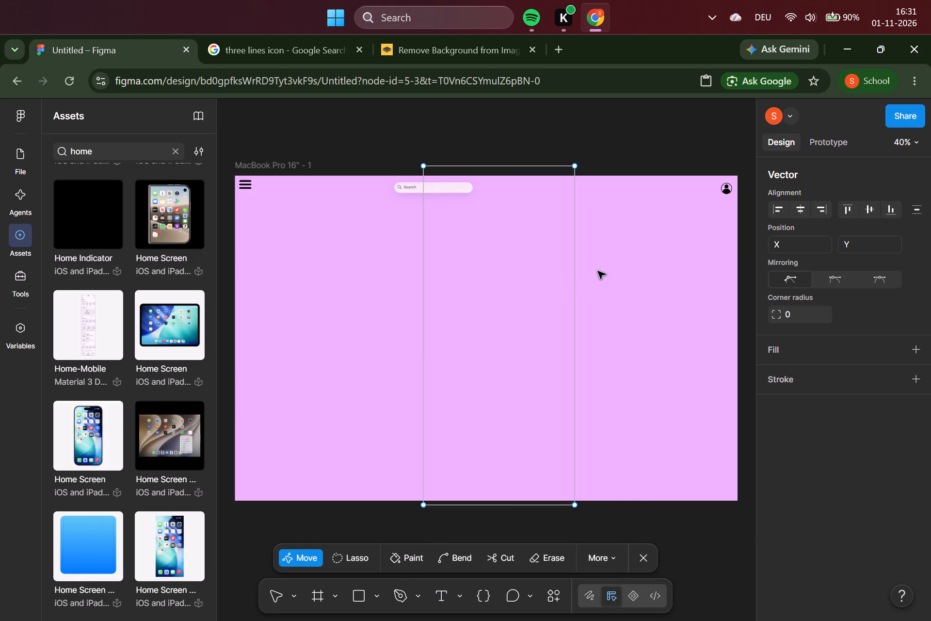
click(523, 282)
Move the upper-left vertex of the empty rectangle outline down and inward, below the middle of the frame.
drag(420, 166, 446, 213)
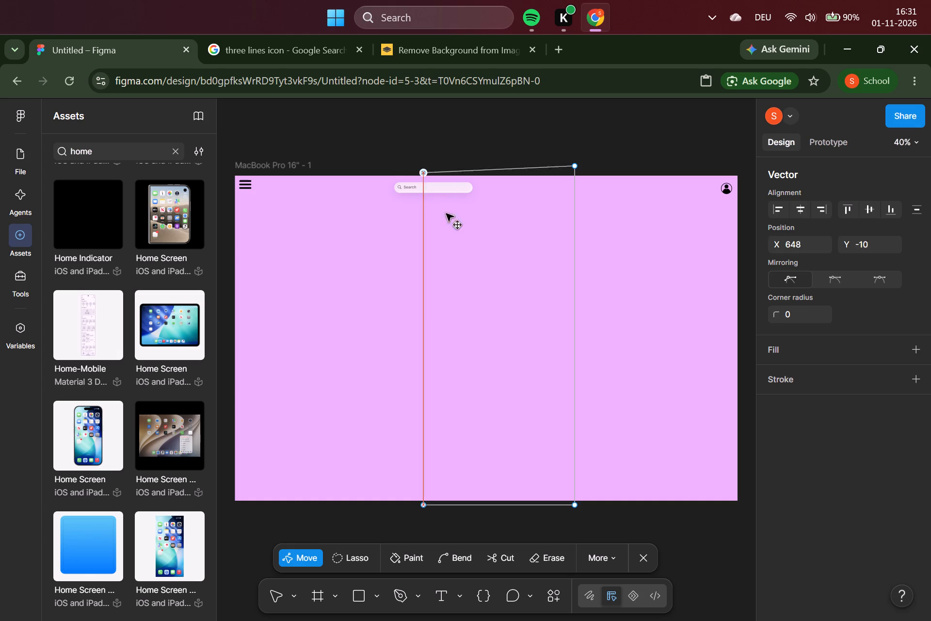
drag(446, 213, 541, 366)
drag(535, 389, 613, 404)
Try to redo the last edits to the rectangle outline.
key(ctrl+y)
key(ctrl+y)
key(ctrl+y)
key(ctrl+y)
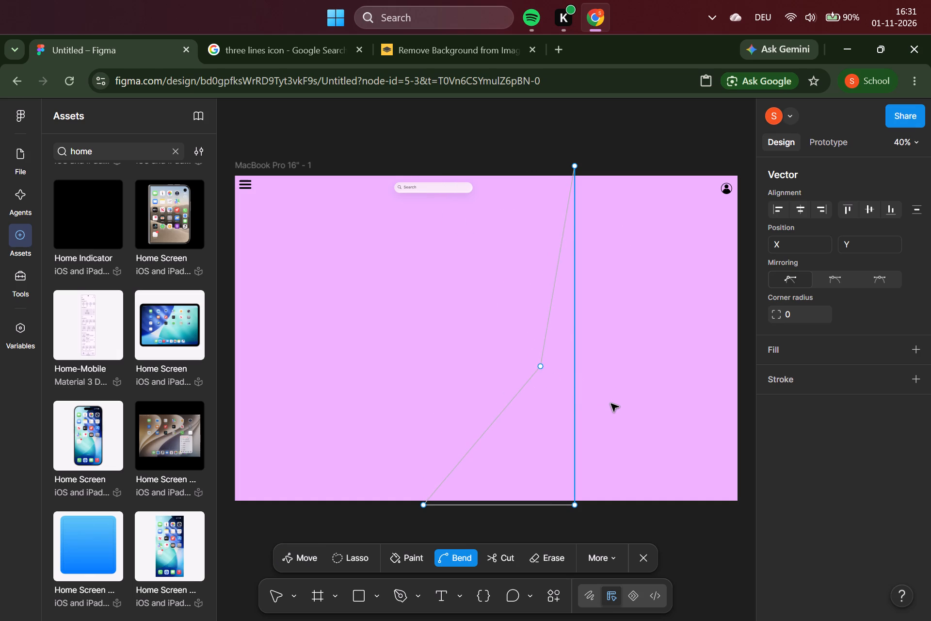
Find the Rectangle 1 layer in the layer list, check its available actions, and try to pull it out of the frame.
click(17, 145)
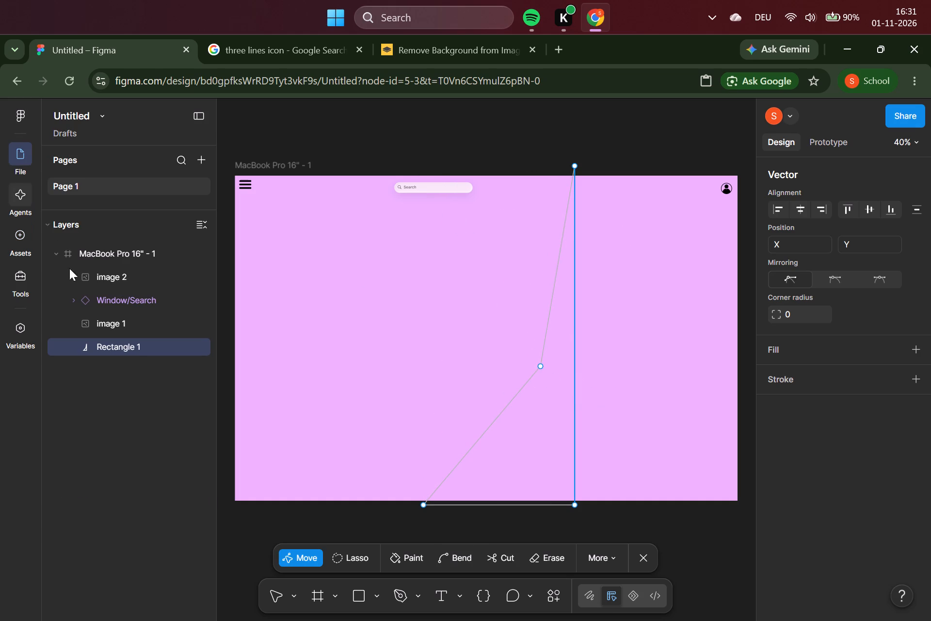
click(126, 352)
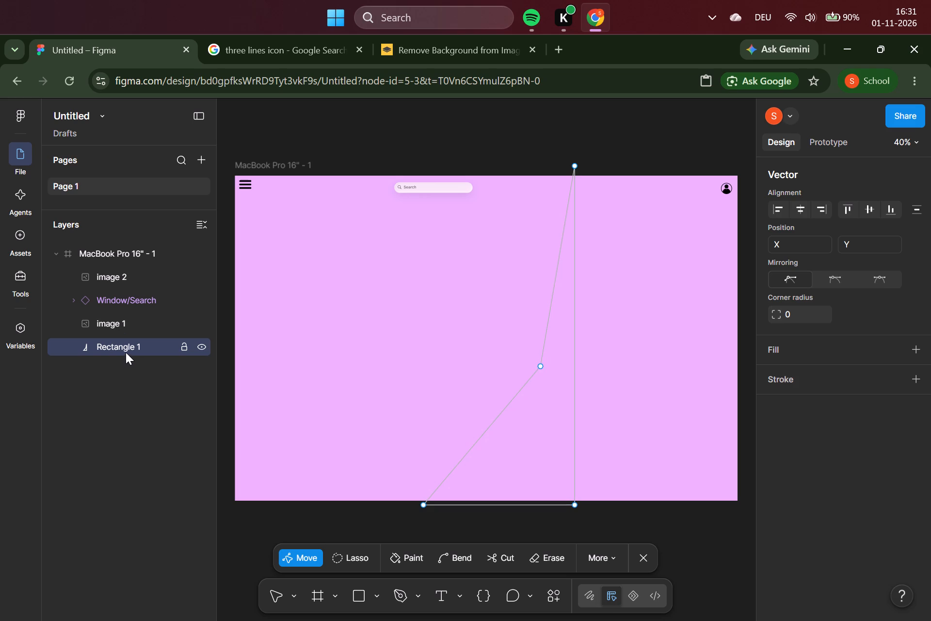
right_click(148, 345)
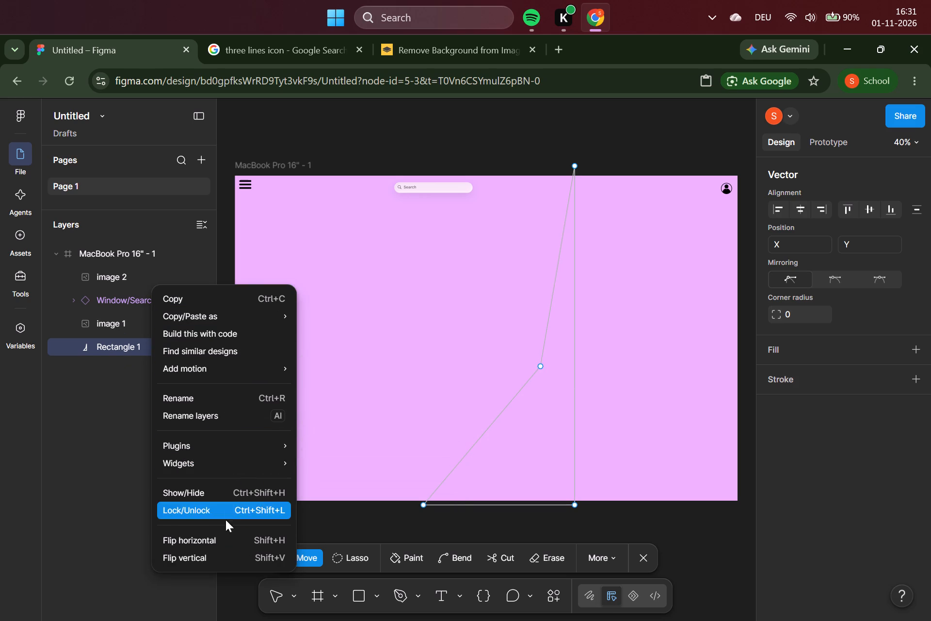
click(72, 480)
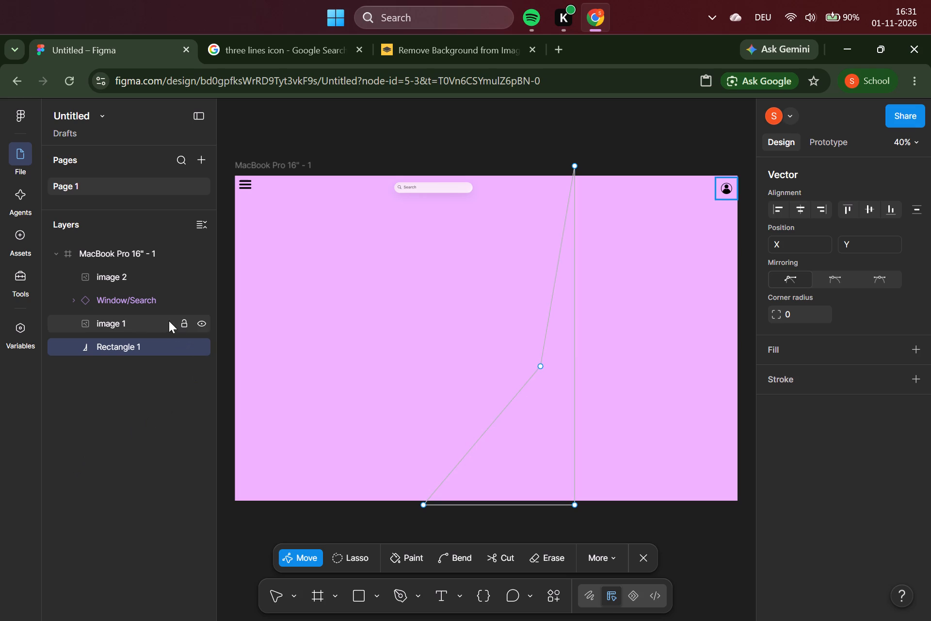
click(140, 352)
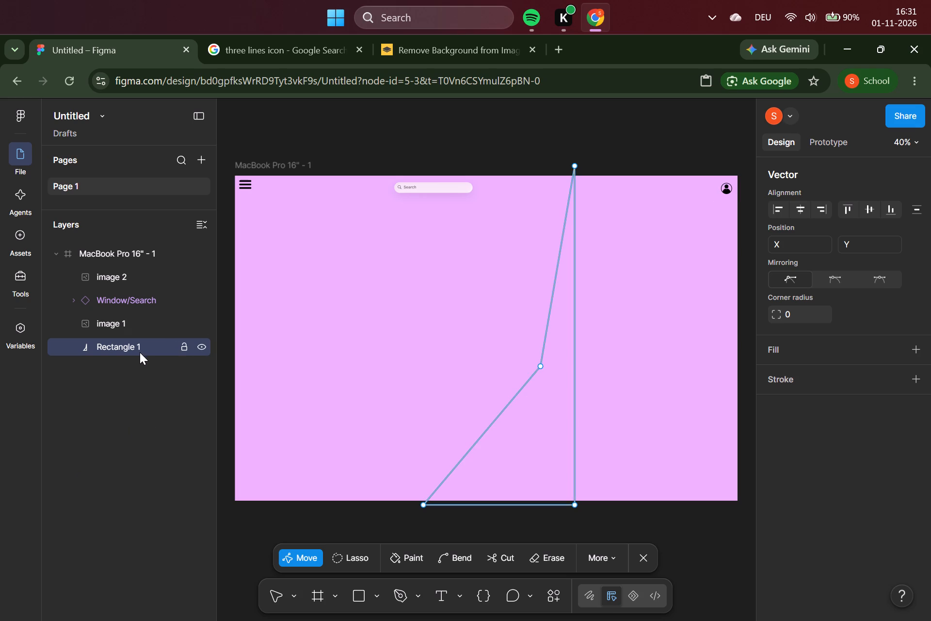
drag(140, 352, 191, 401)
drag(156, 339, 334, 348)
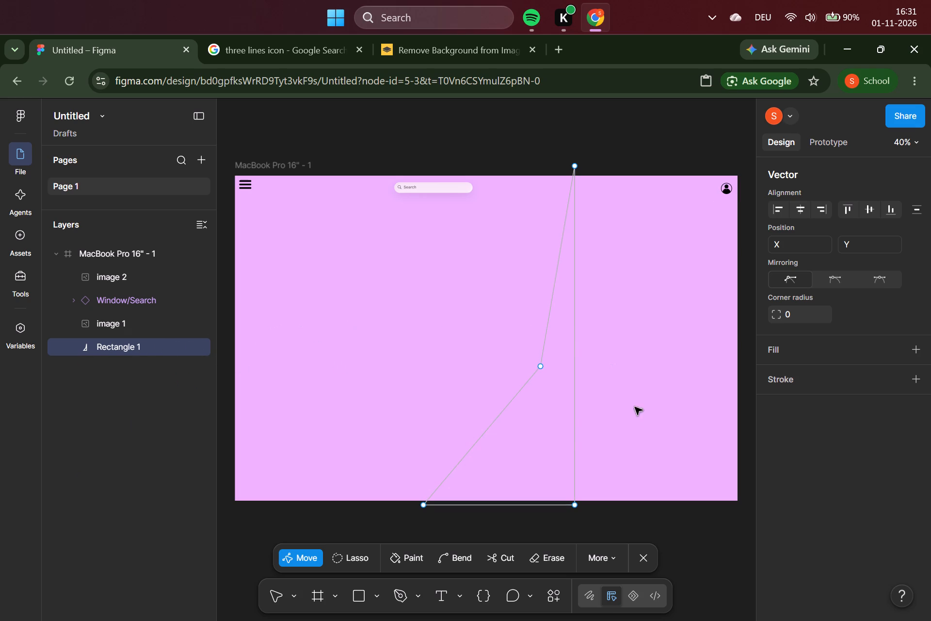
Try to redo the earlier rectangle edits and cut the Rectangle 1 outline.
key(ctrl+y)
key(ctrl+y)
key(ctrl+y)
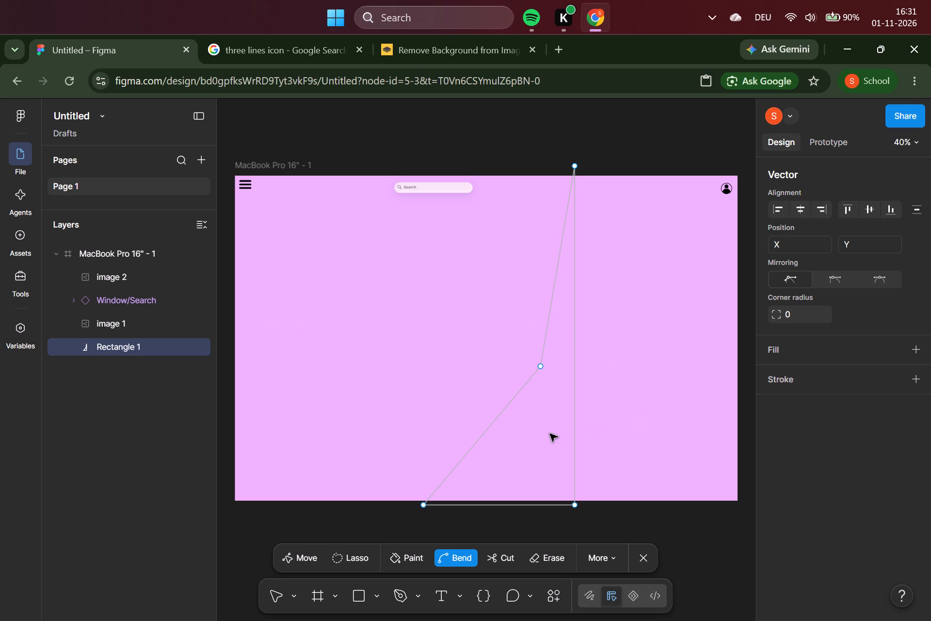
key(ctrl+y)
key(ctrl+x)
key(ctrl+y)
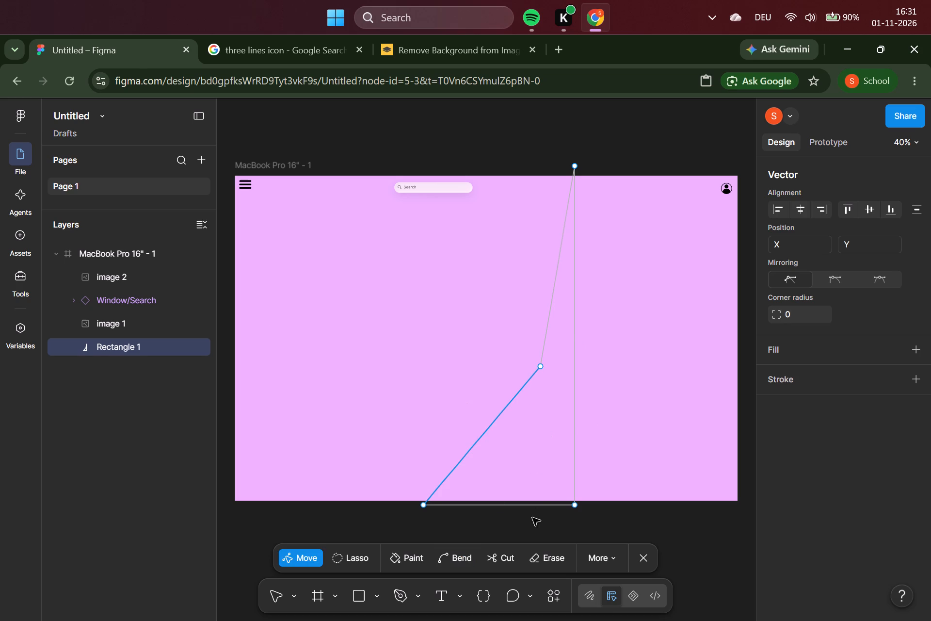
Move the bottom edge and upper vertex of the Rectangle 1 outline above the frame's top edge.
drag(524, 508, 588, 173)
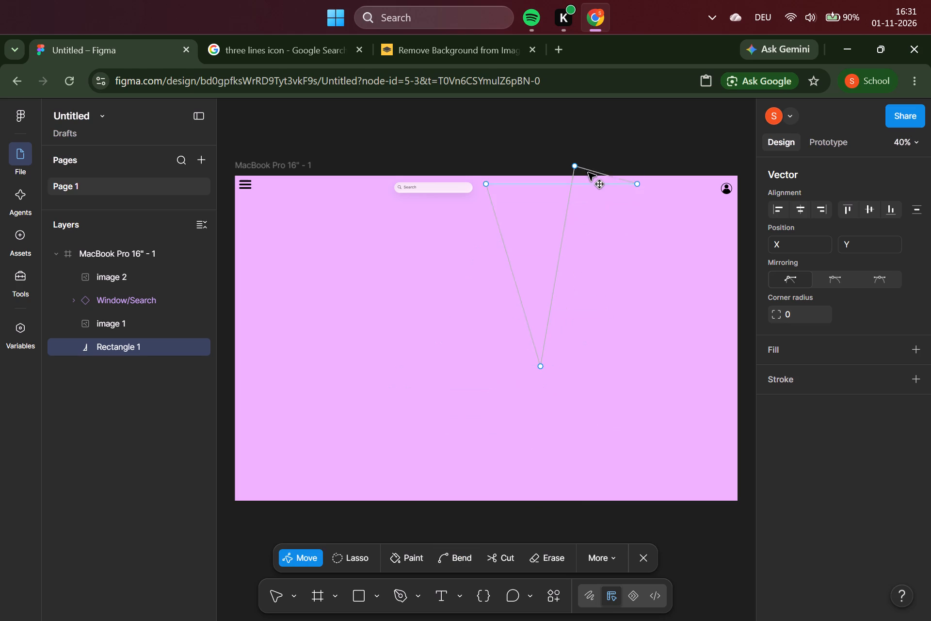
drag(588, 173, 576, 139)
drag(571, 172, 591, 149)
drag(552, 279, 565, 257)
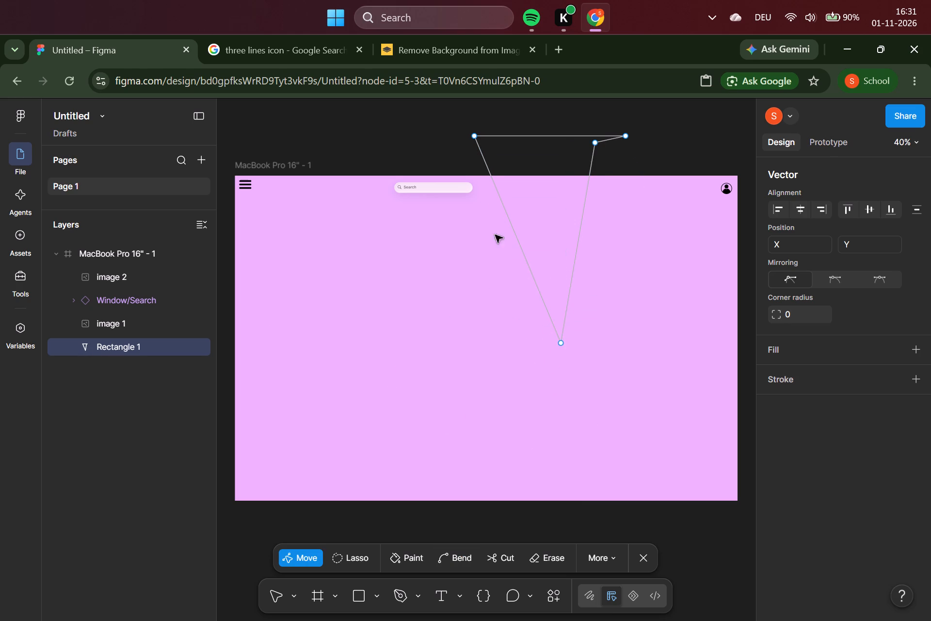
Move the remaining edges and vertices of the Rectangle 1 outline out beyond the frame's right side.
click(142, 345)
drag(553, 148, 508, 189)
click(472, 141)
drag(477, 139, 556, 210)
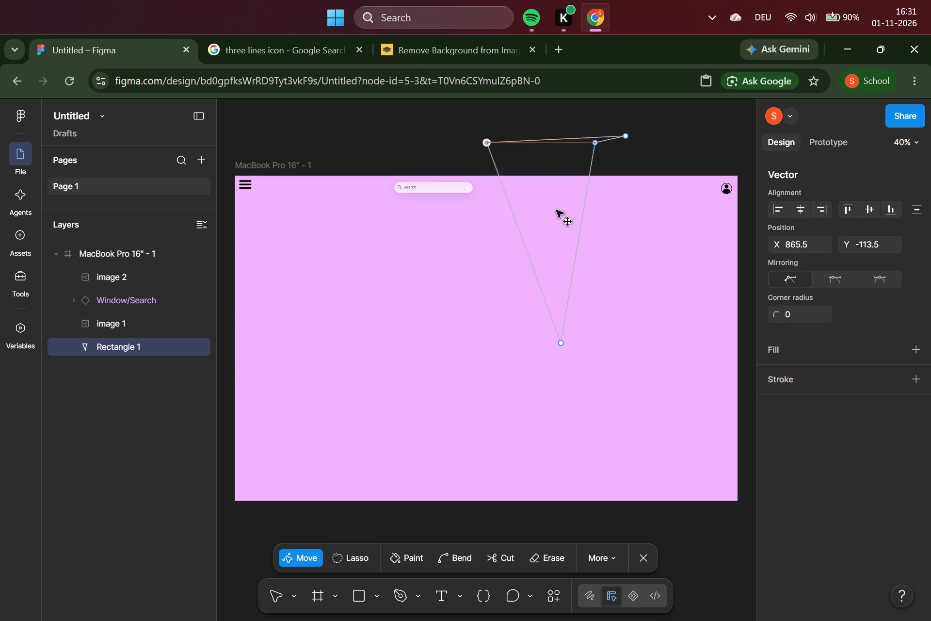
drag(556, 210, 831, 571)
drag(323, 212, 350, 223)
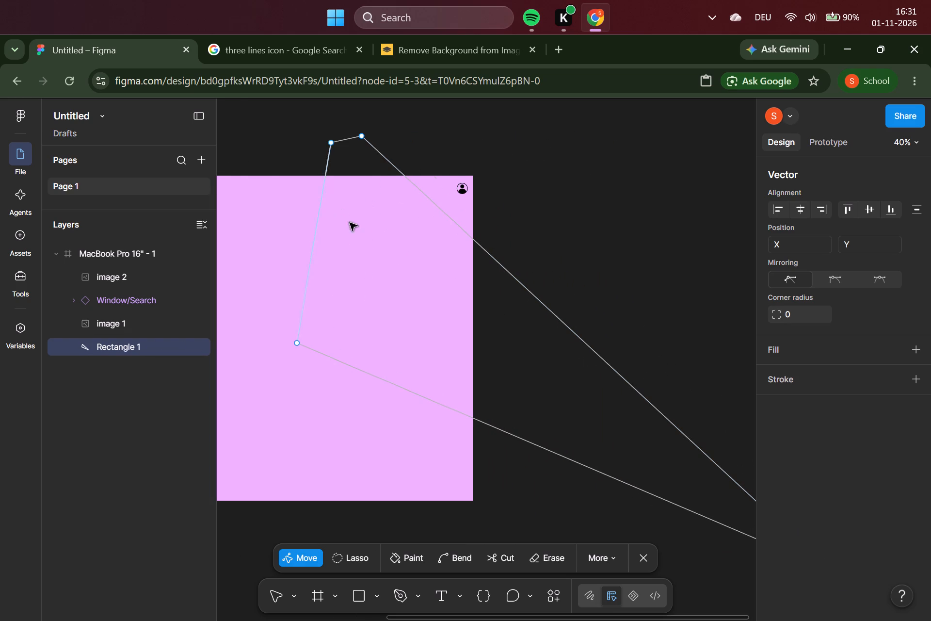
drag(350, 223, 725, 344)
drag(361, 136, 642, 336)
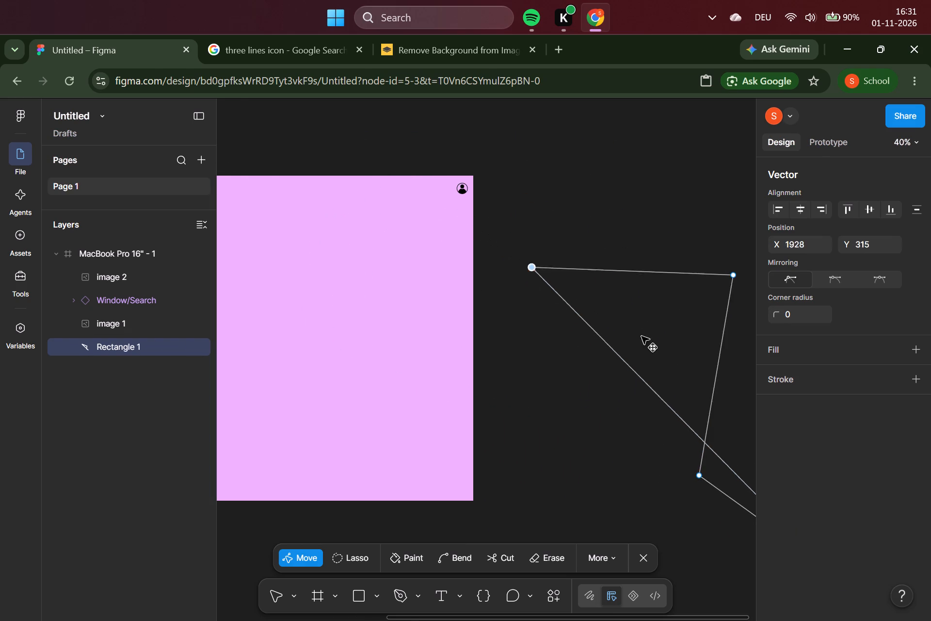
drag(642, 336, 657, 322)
Leave vertex editing and delete the Rectangle 1 outline.
click(649, 550)
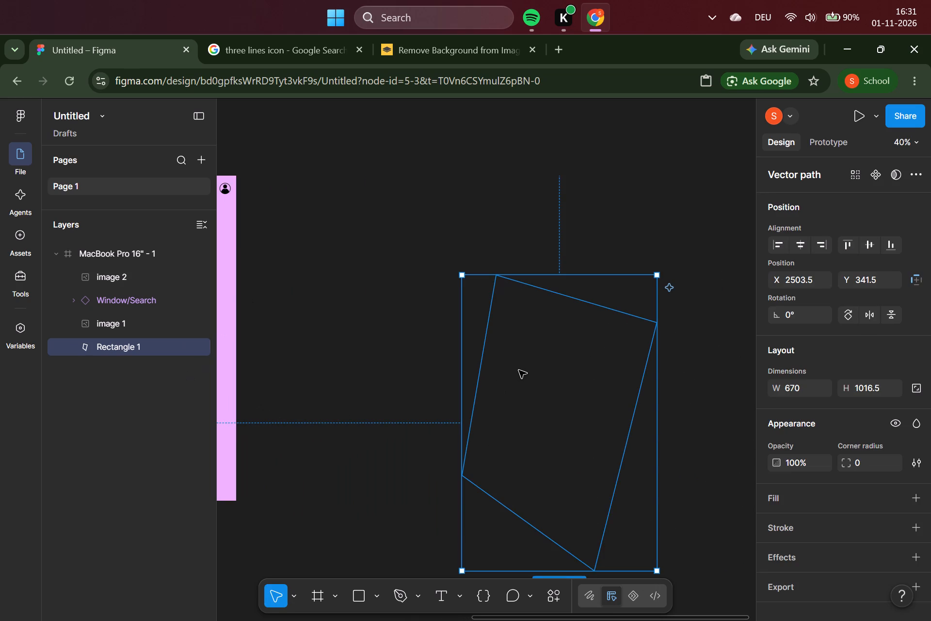
key(Delete)
Delete the black three-line menu icon and the profile icon from the MacBook Pro 16" frame.
drag(495, 380, 668, 396)
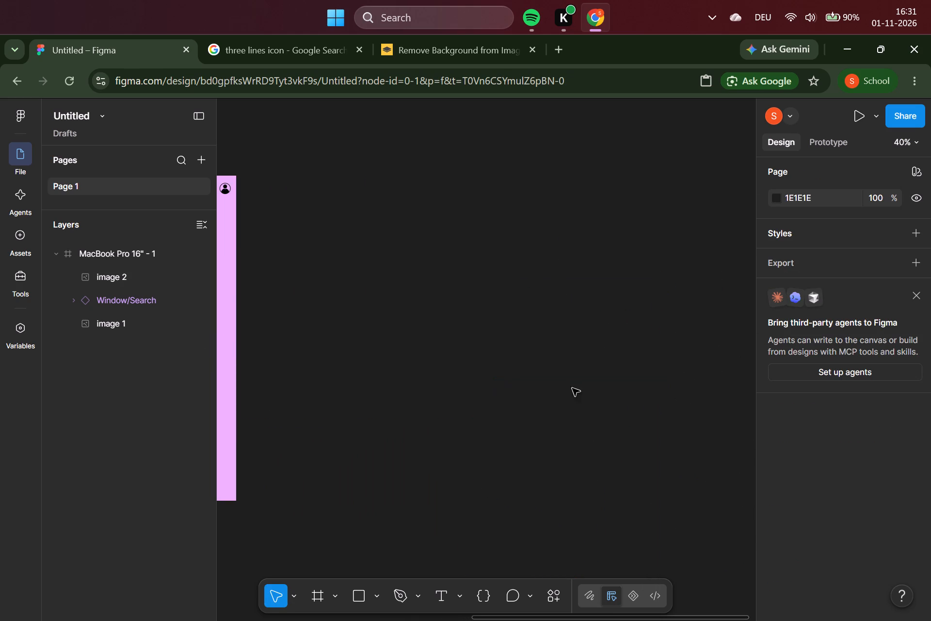
scroll(489, 381, right, 2)
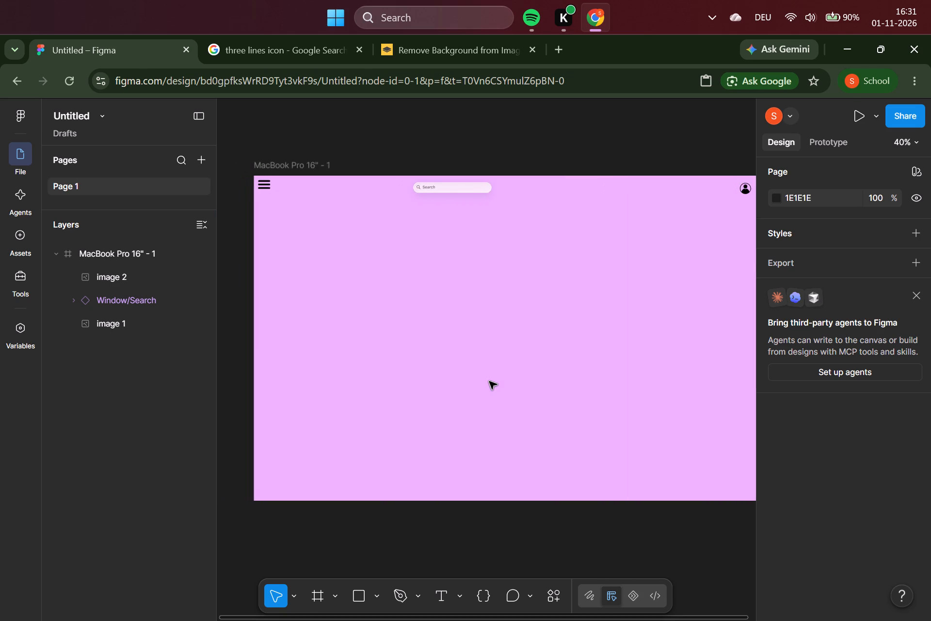
scroll(489, 381, right, 1)
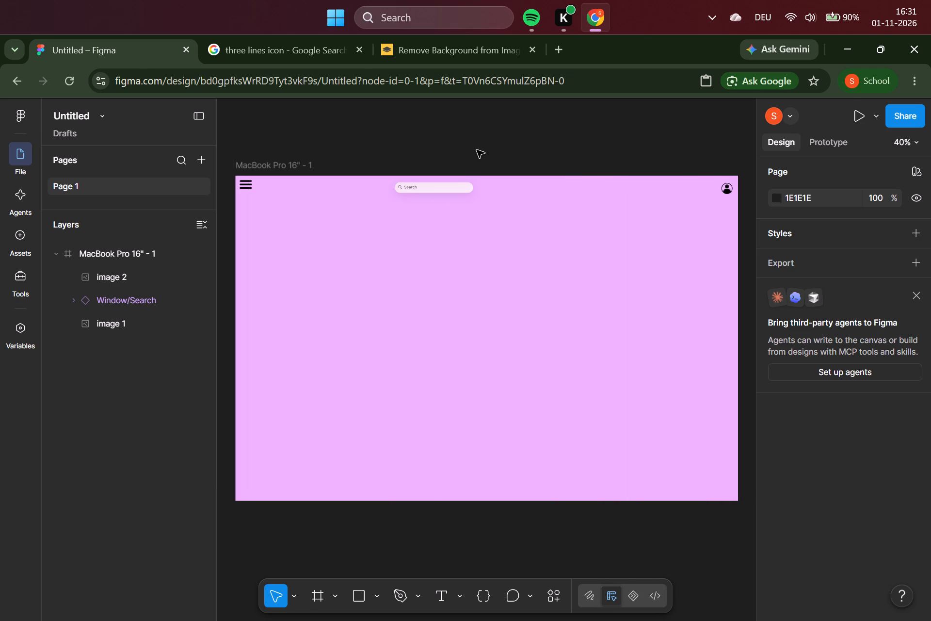
click(477, 150)
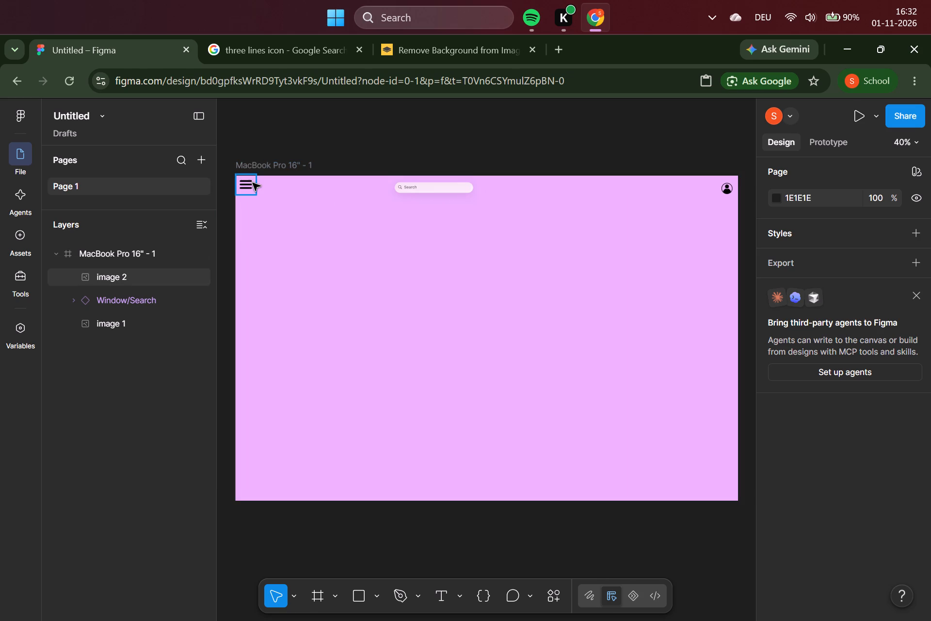
click(254, 183)
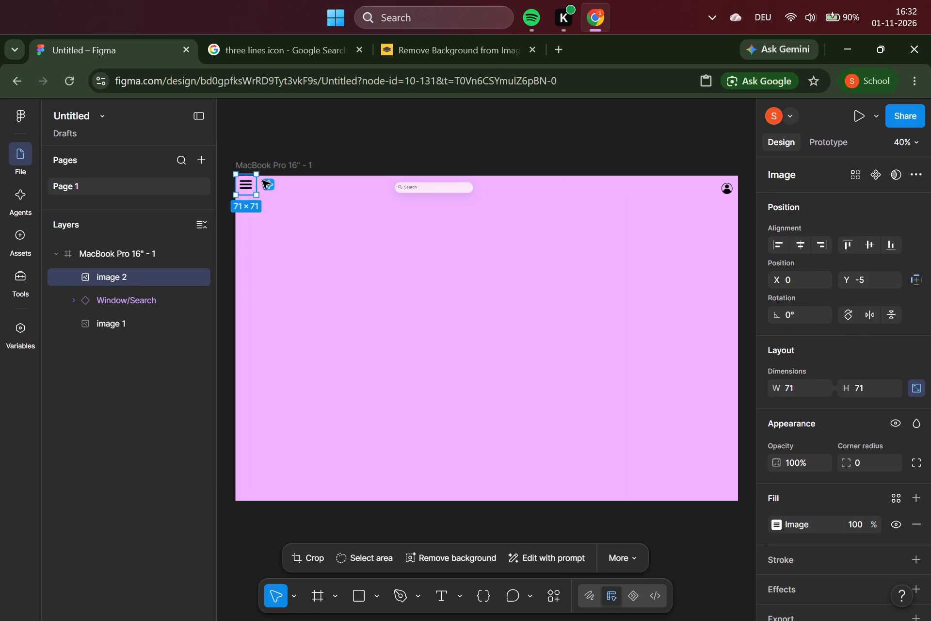
key(Delete)
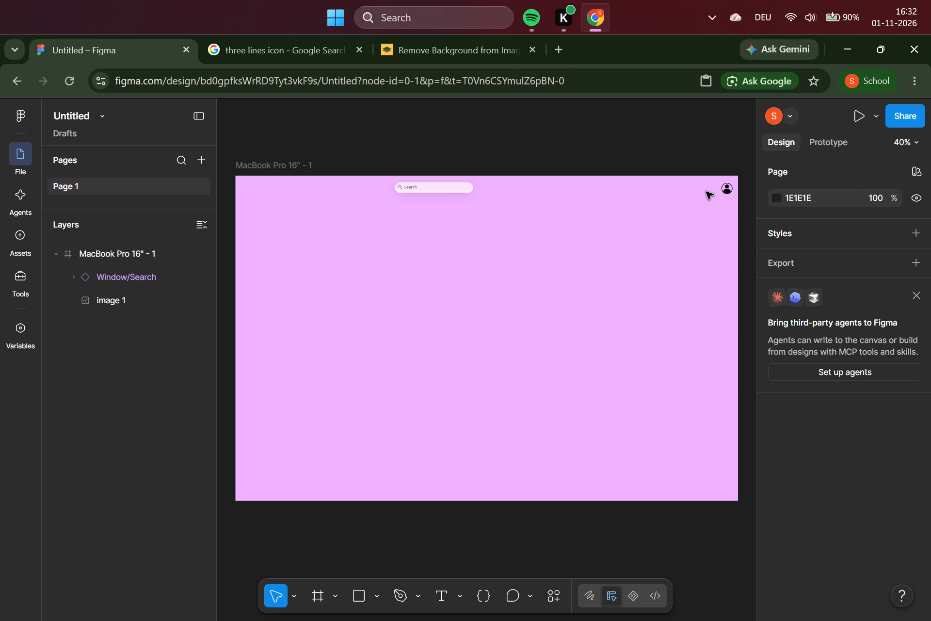
click(727, 192)
key(Delete)
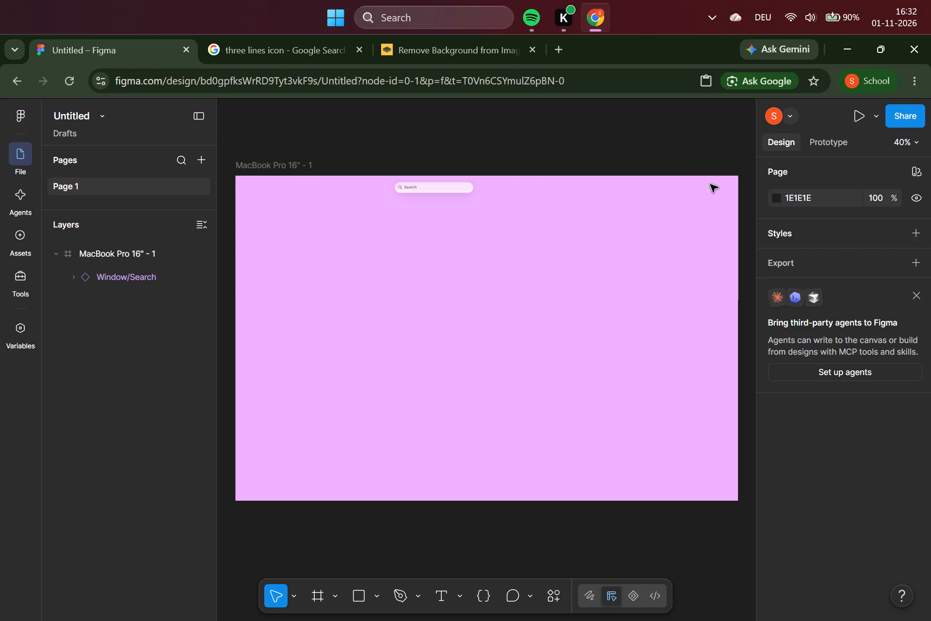
Search Google for "three lines icon purple color" and show only image results.
click(436, 26)
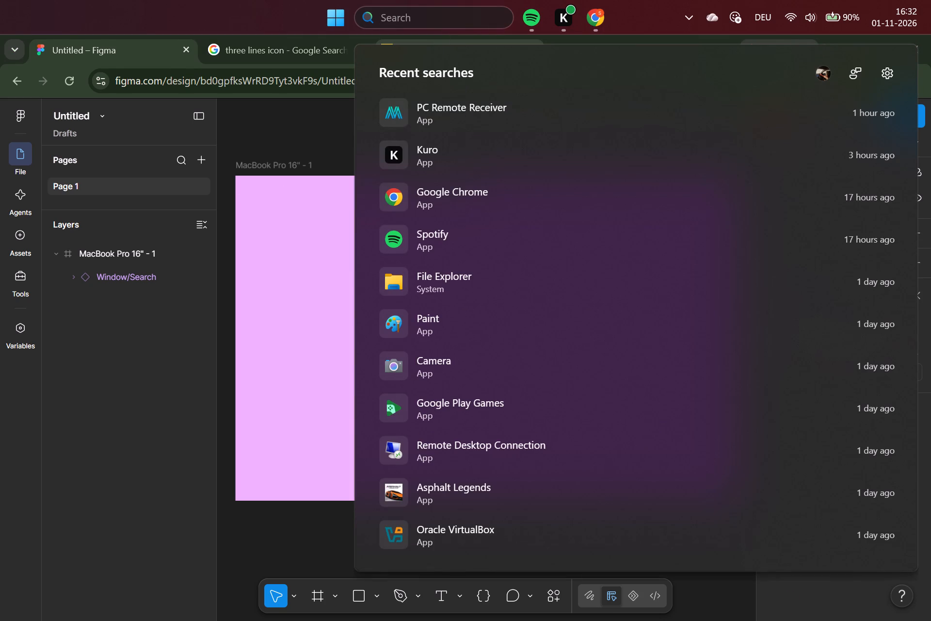
click(260, 16)
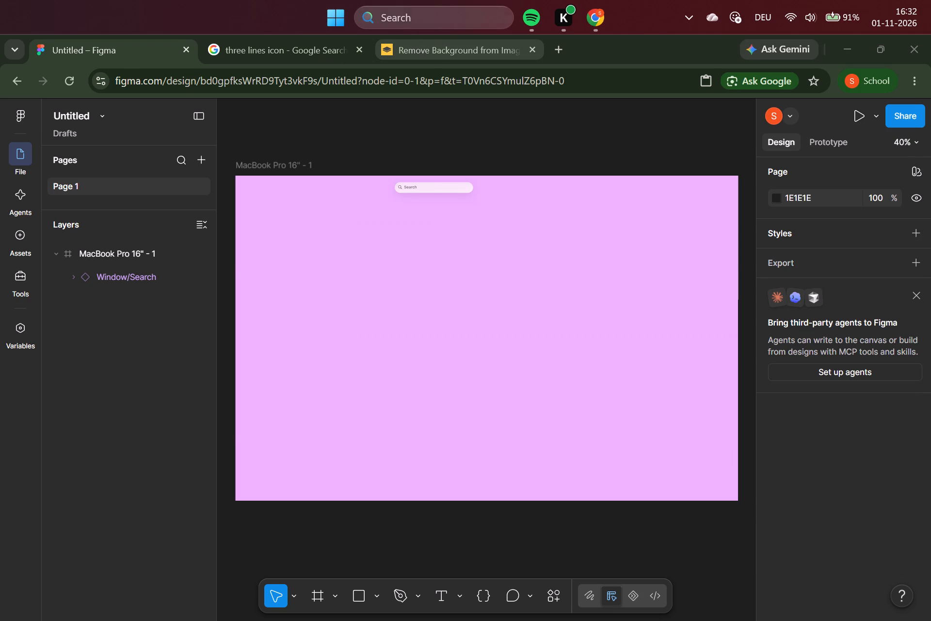
click(330, 51)
click(539, 139)
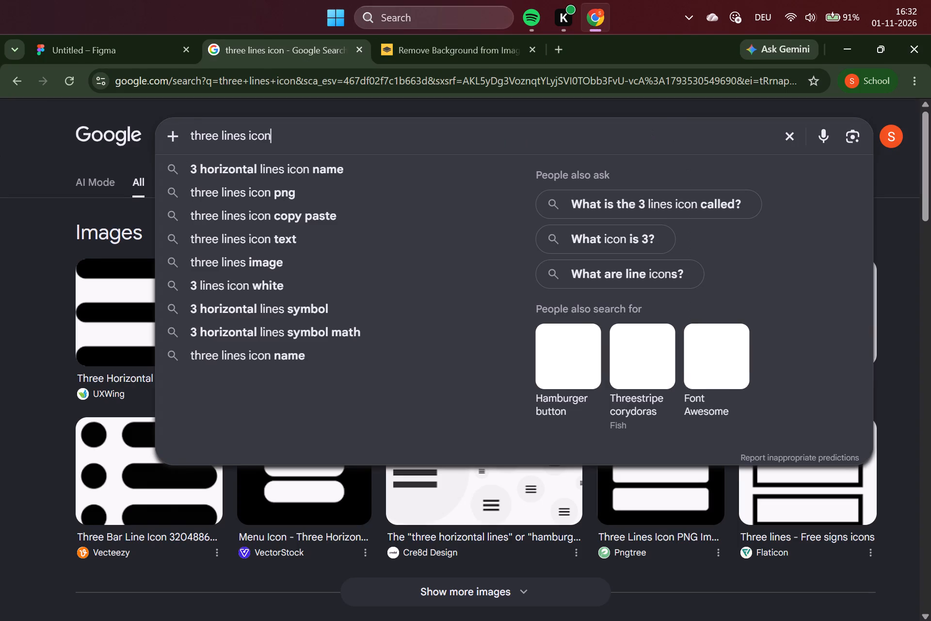
key(space)
text(purpl)
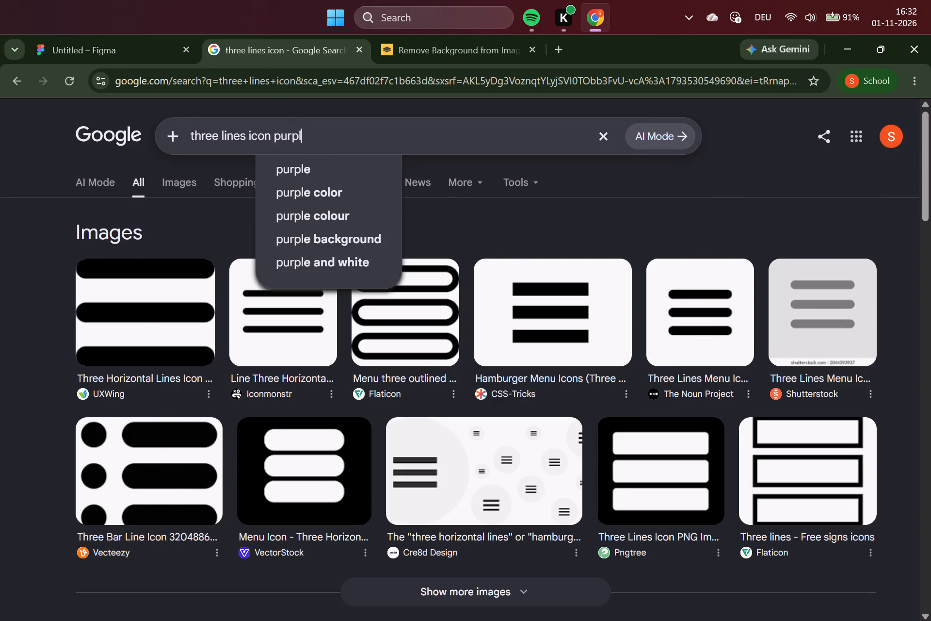
click(370, 184)
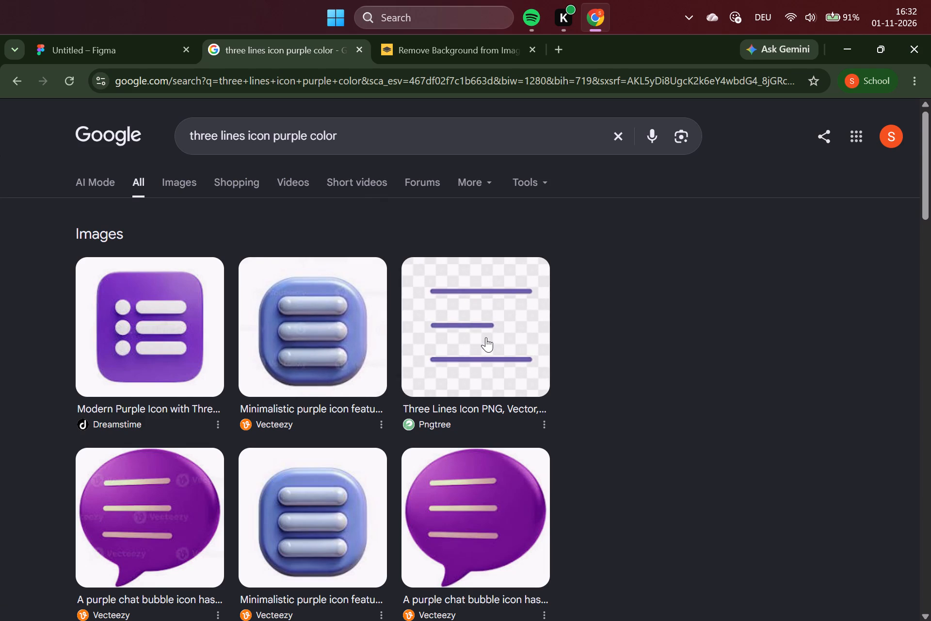
scroll(486, 337, down, 5)
scroll(486, 337, up, 6)
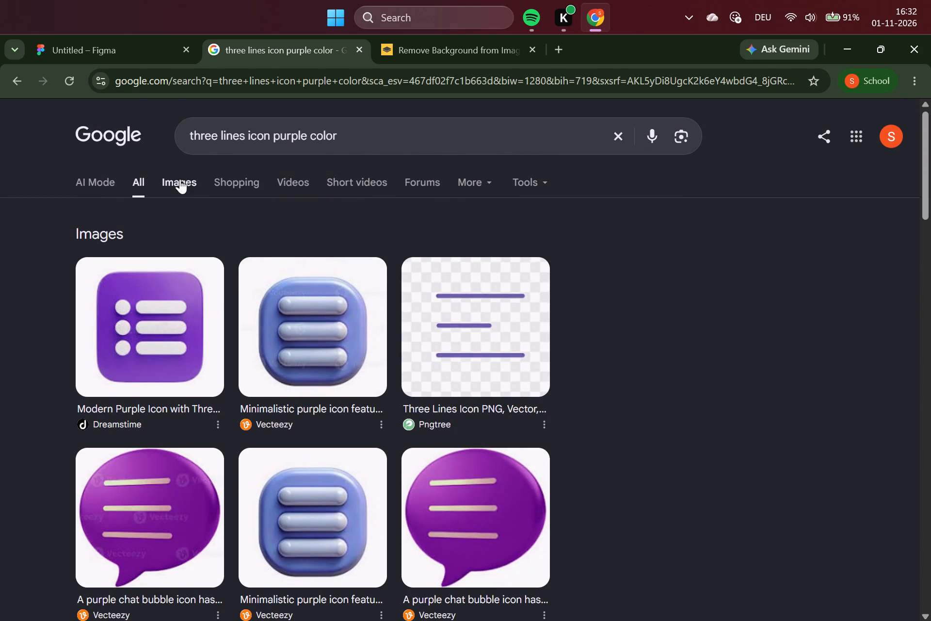
click(180, 179)
Look through the image results for a suitable purple three-line menu icon.
scroll(379, 328, down, 3)
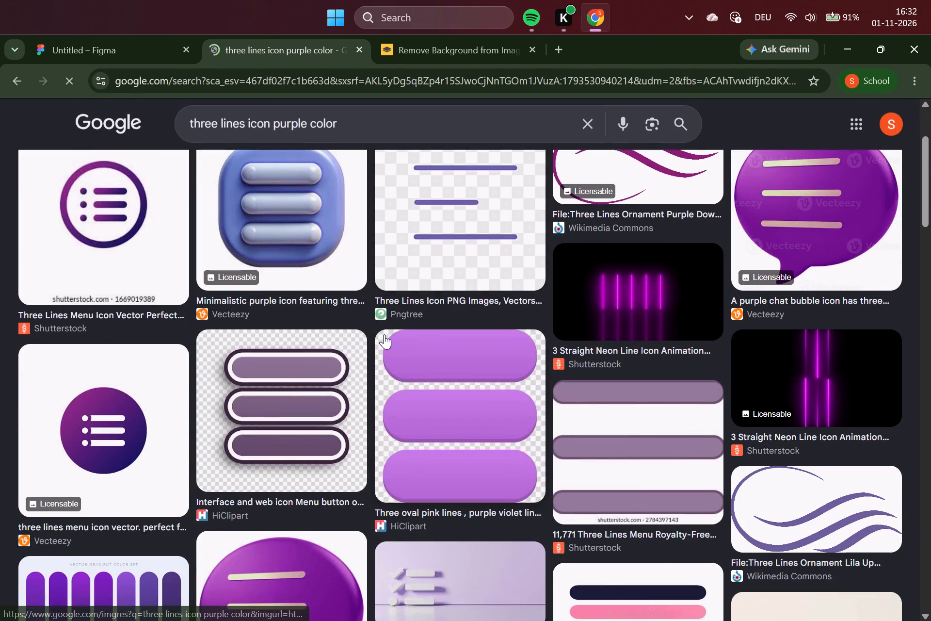
scroll(384, 334, down, 9)
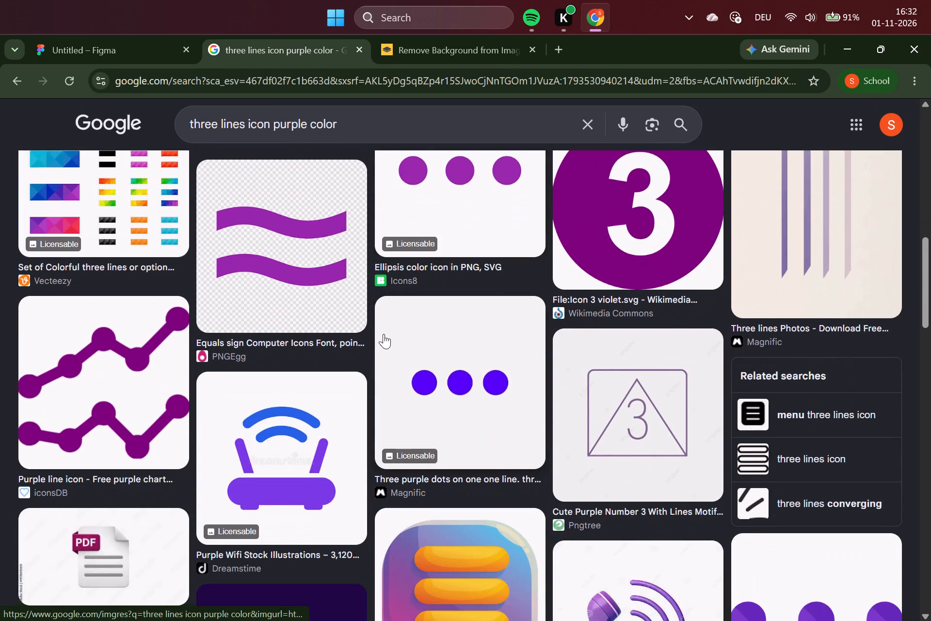
scroll(384, 334, down, 7)
scroll(384, 334, up, 4)
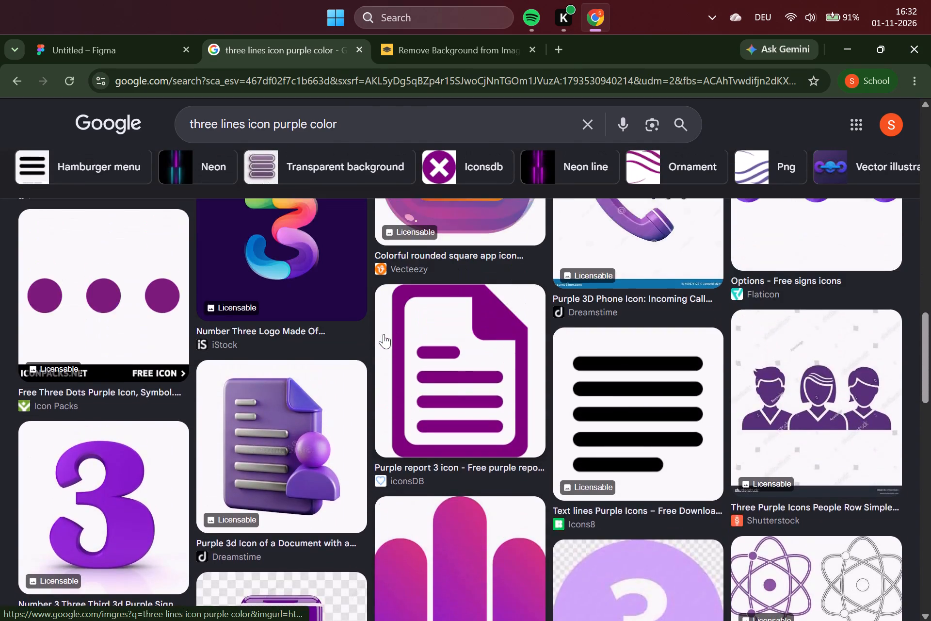
scroll(384, 334, up, 11)
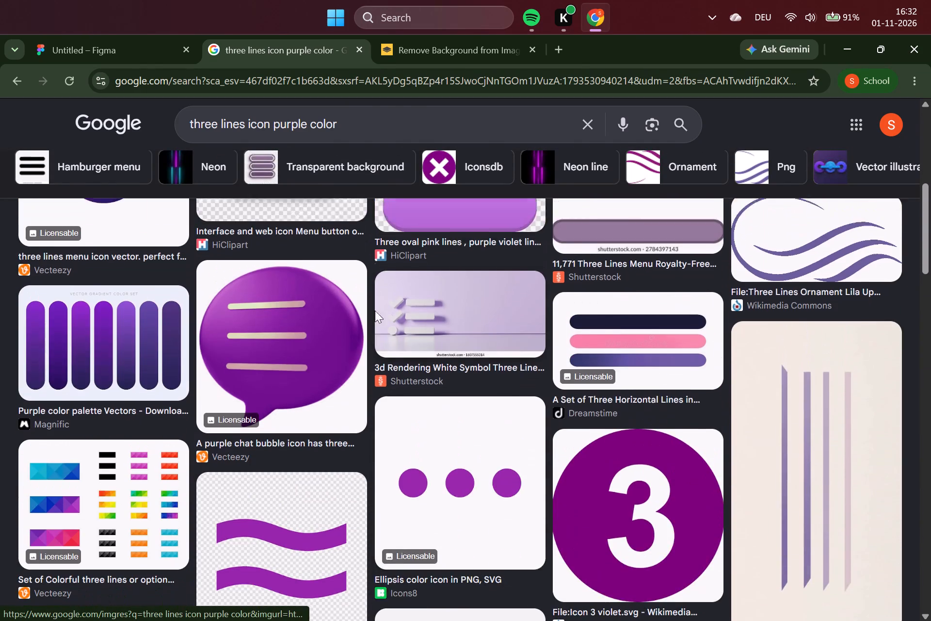
scroll(375, 310, up, 6)
Open the Pngtree three-line icon preview and examine its related images for a better purple menu icon.
click(502, 347)
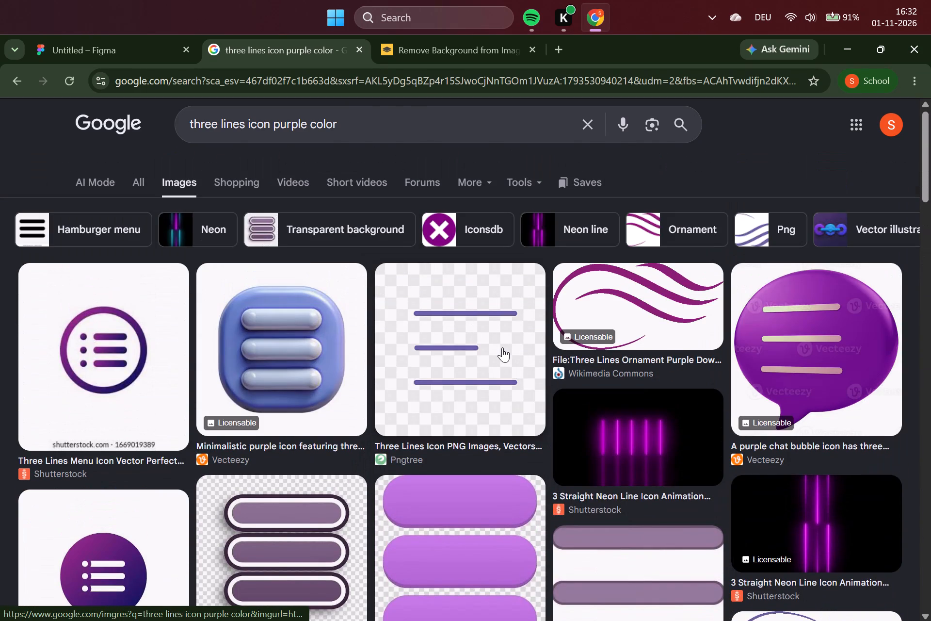
scroll(689, 371, down, 3)
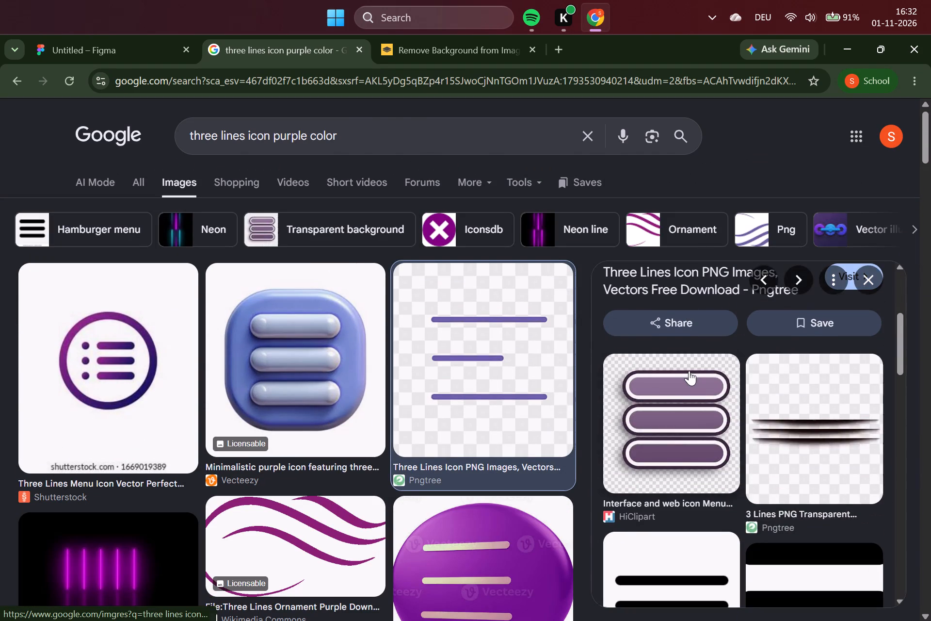
scroll(689, 371, down, 3)
scroll(689, 371, up, 1)
scroll(689, 371, down, 6)
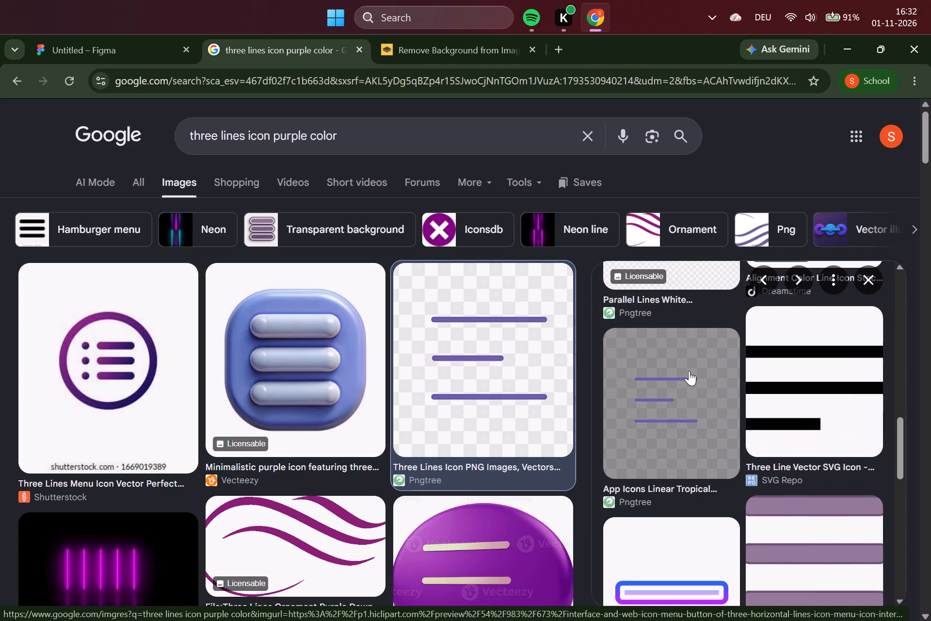
scroll(689, 371, up, 2)
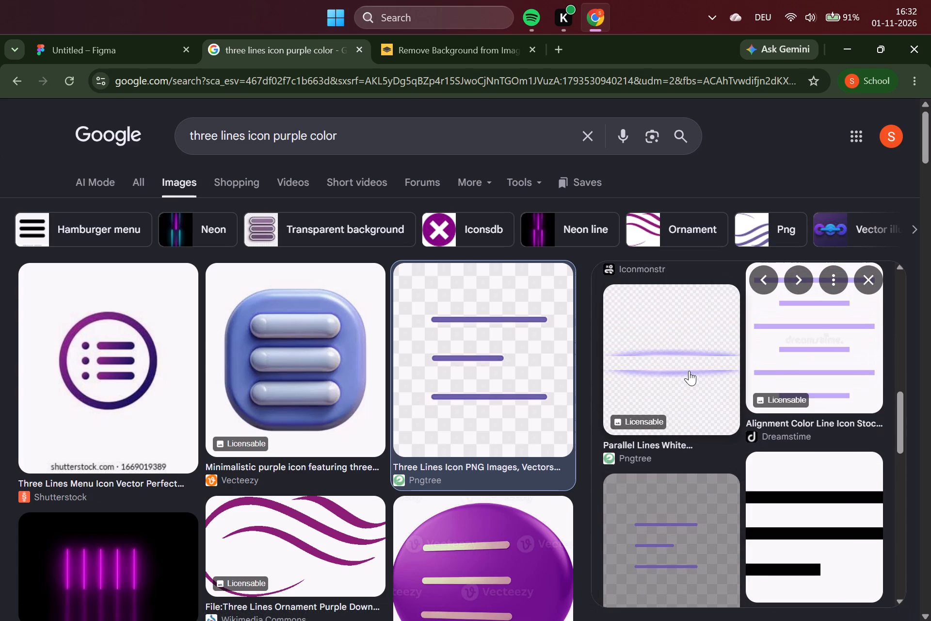
scroll(689, 371, down, 1)
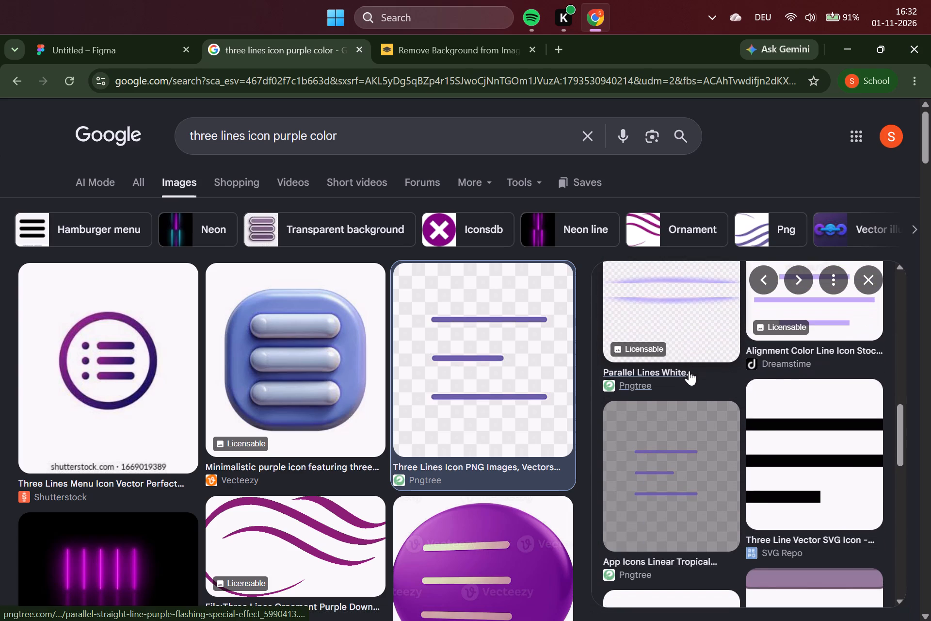
right_click(699, 303)
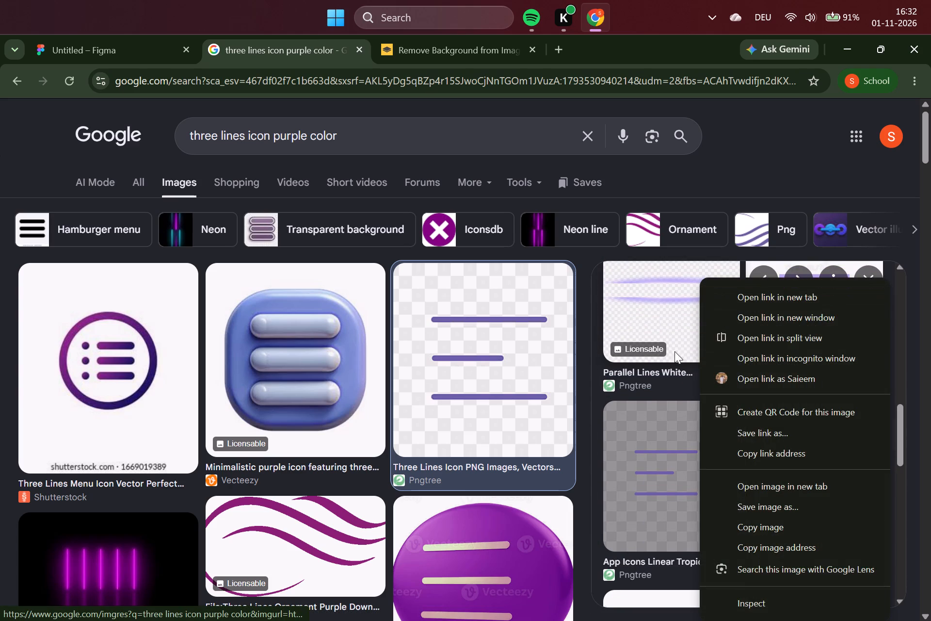
scroll(596, 454, down, 2)
scroll(671, 422, down, 4)
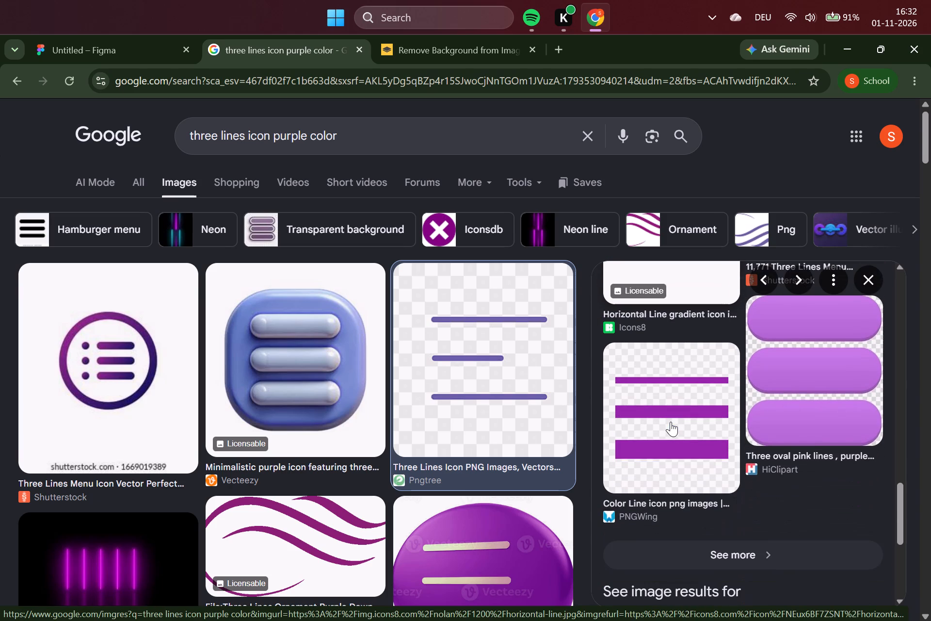
Open the PNGWing "Color Line icon" preview with three purple bars and copy its image.
click(671, 422)
right_click(706, 373)
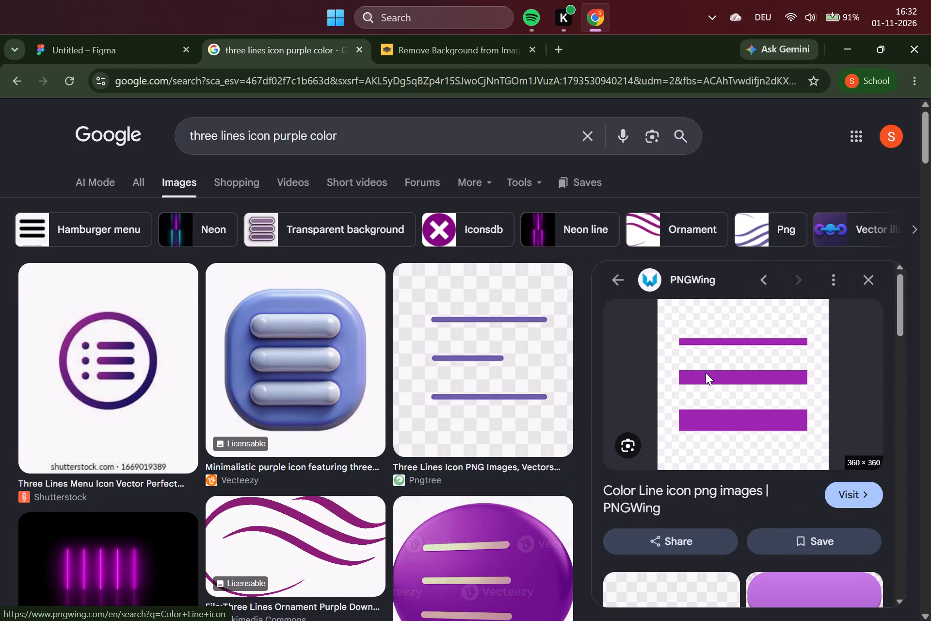
click(768, 534)
Remove the copied purple icon's background in remove.bg and copy the resulting cutout image.
click(445, 42)
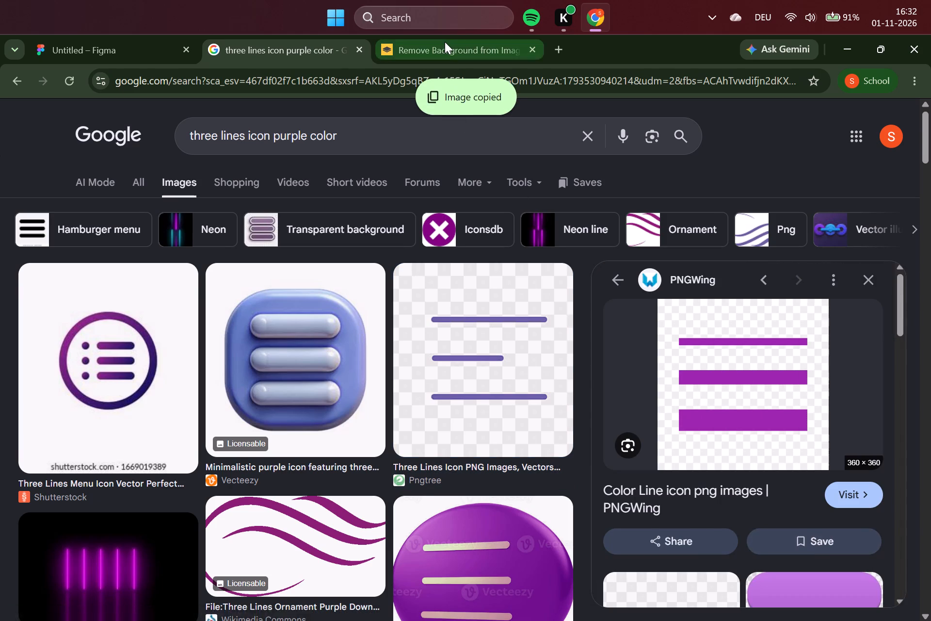
key(ctrl+v)
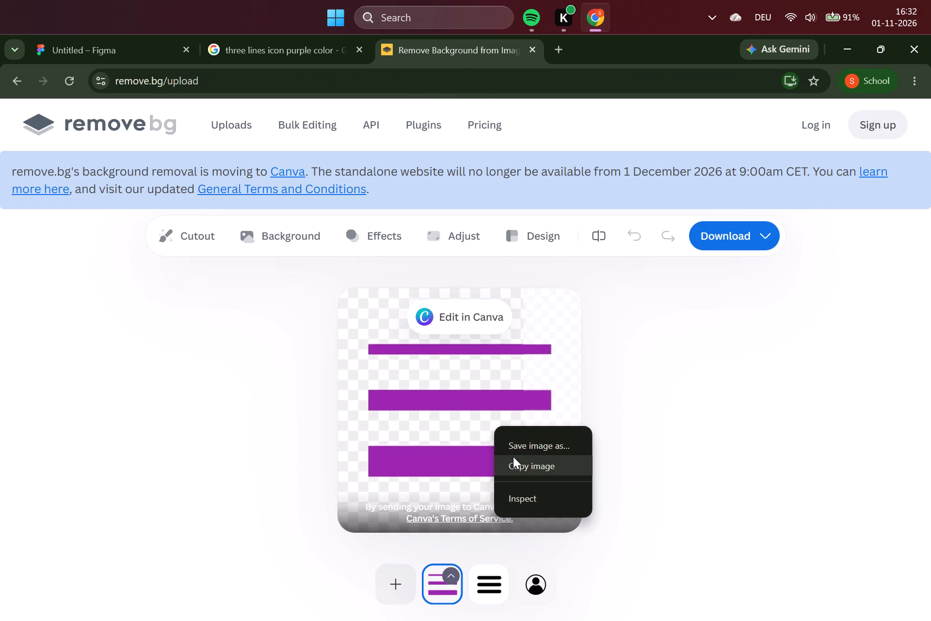
click(513, 457)
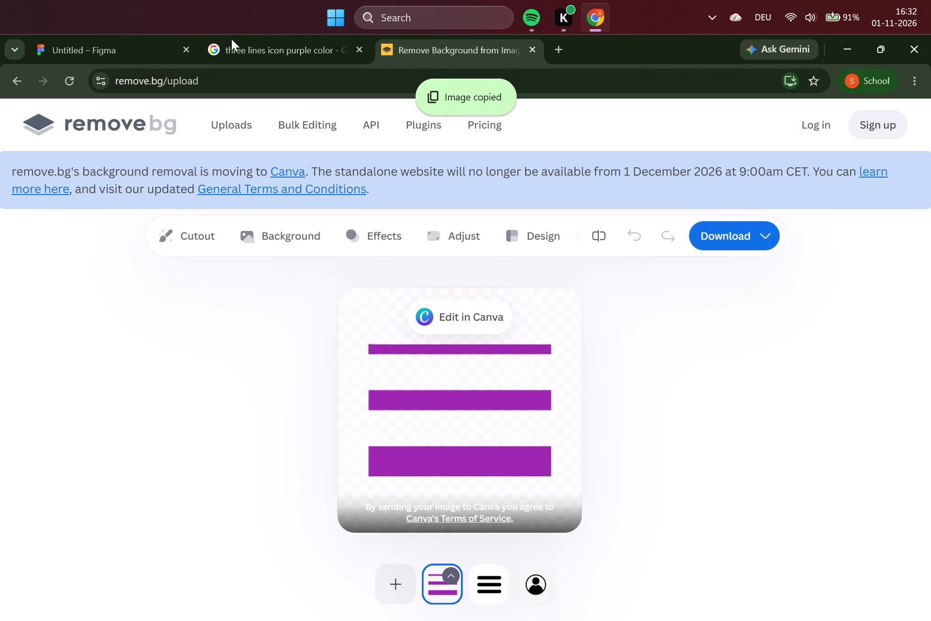
Paste the purple menu icon into the Figma frame, shrink it to about 57 × 57, and place it in the upper-left corner level with the search field.
click(121, 48)
key(ctrl+v)
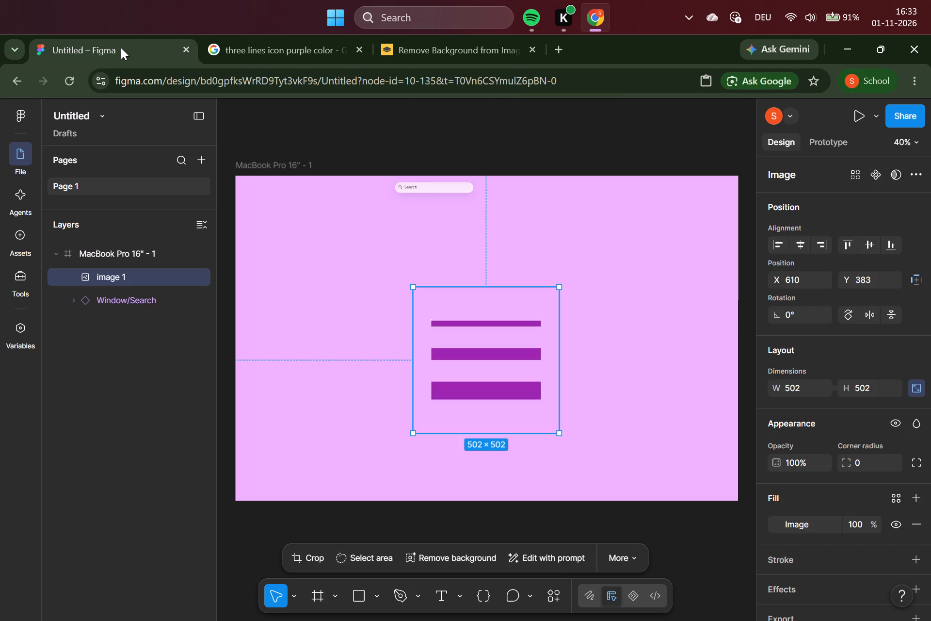
drag(555, 429, 425, 303)
drag(419, 296, 351, 255)
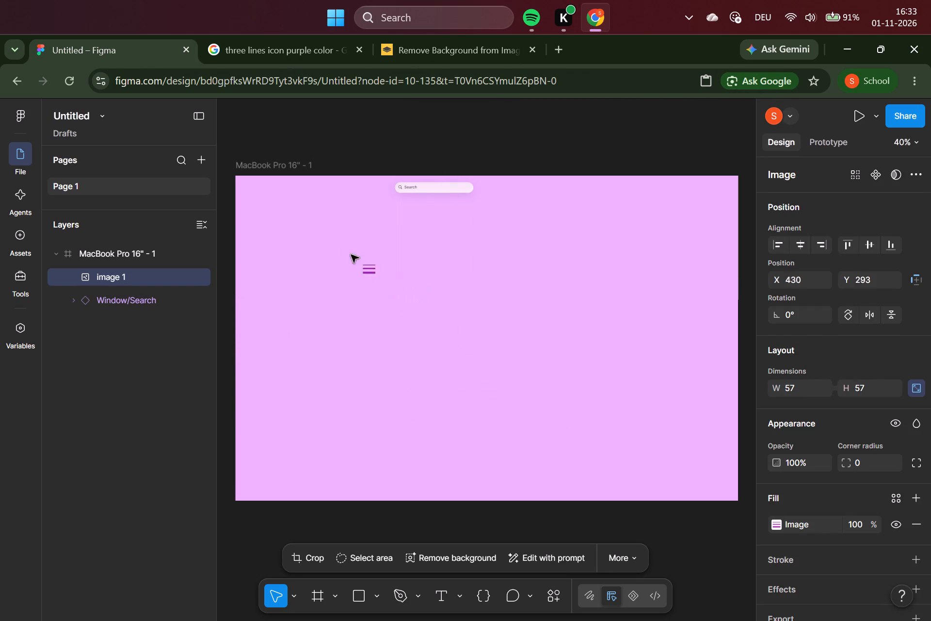
drag(351, 255, 252, 194)
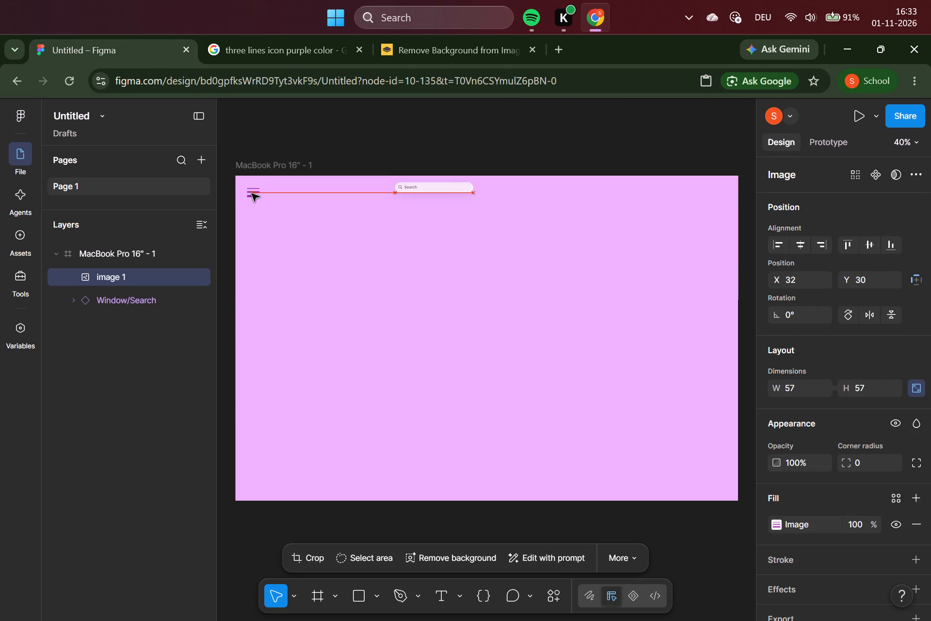
drag(252, 194, 249, 189)
click(335, 234)
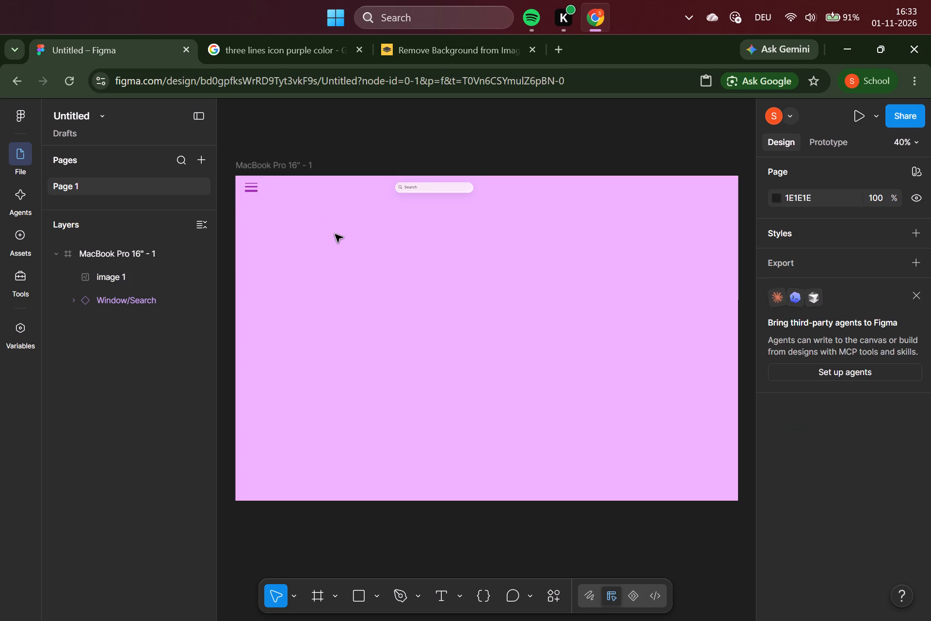
Search Google Images for "profile icon purple".
click(448, 17)
click(282, 54)
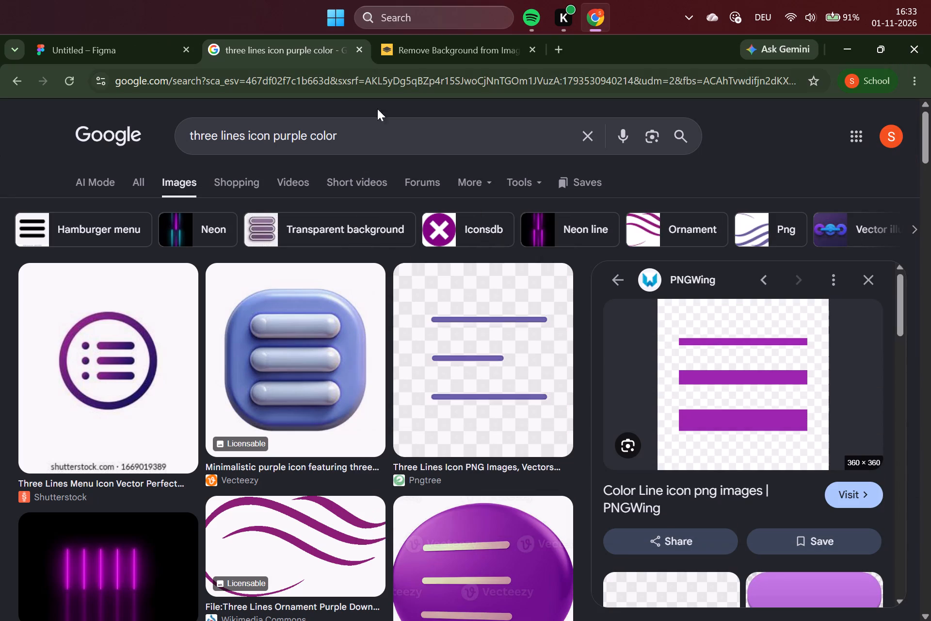
click(593, 138)
text(profil)
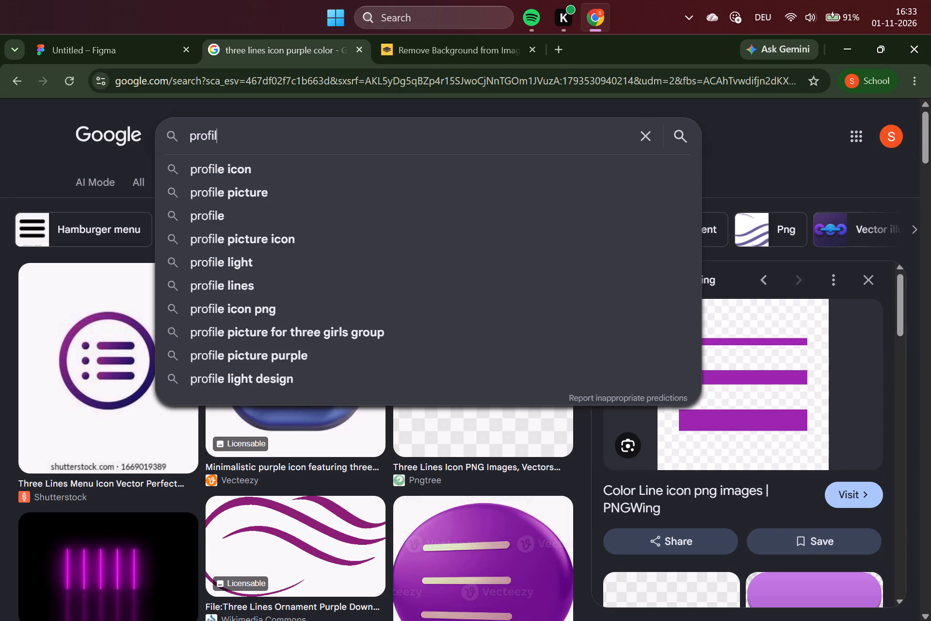
click(495, 175)
click(491, 145)
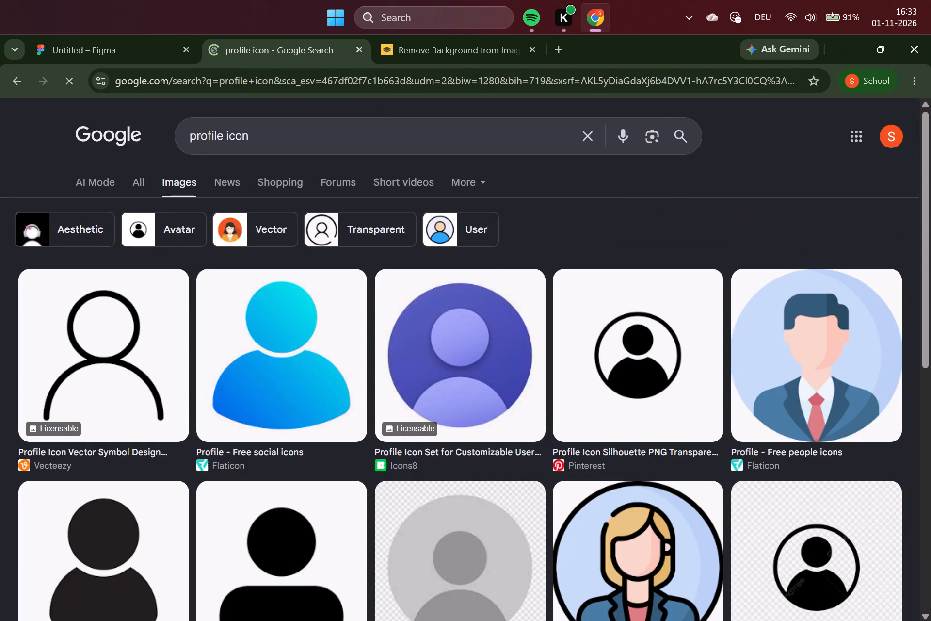
key(space)
text(pur)
click(440, 154)
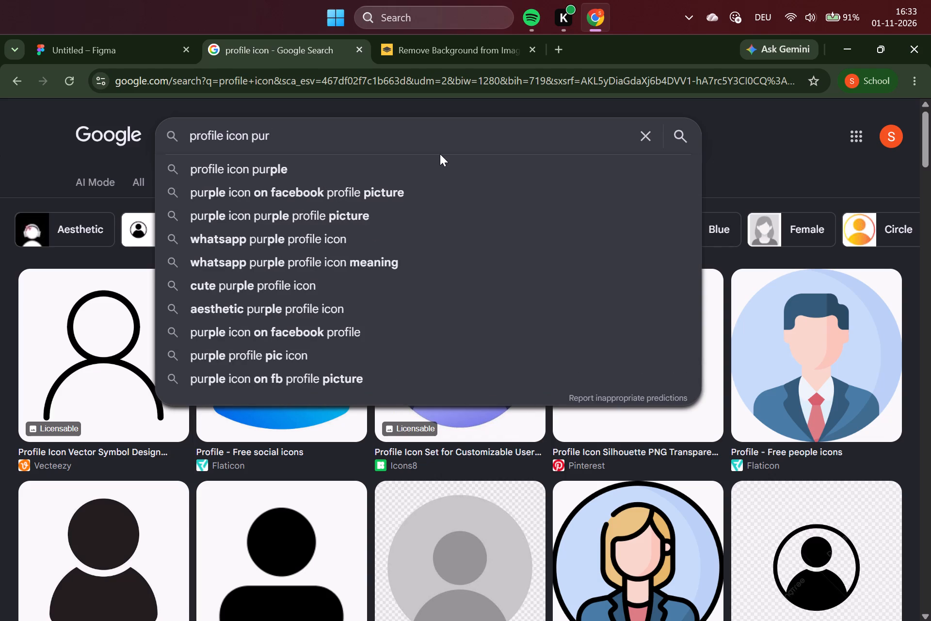
click(439, 157)
click(438, 159)
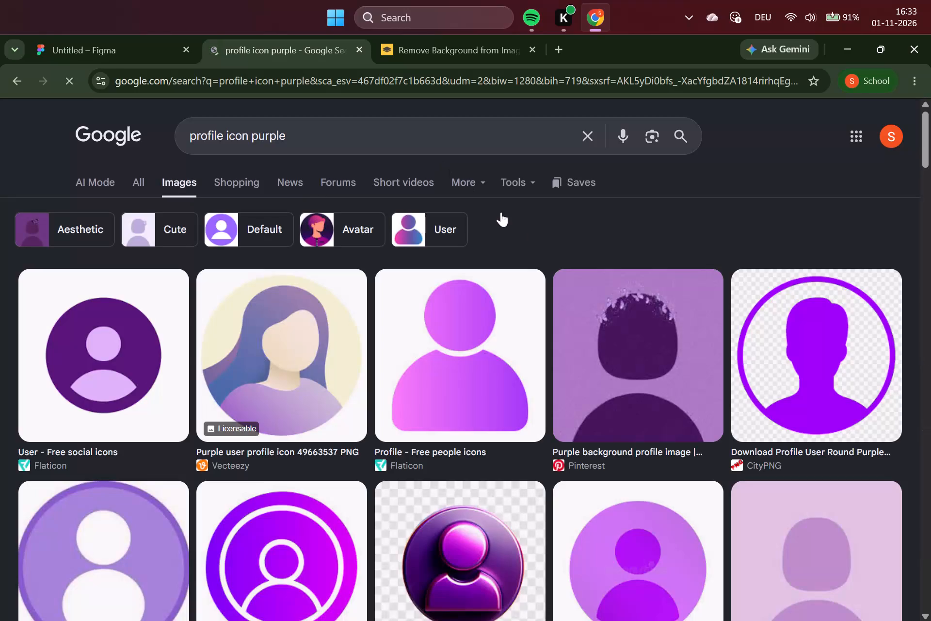
Compare the previews and related images of the first purple profile icon results from Flaticon and Vecteezy.
click(56, 347)
right_click(759, 390)
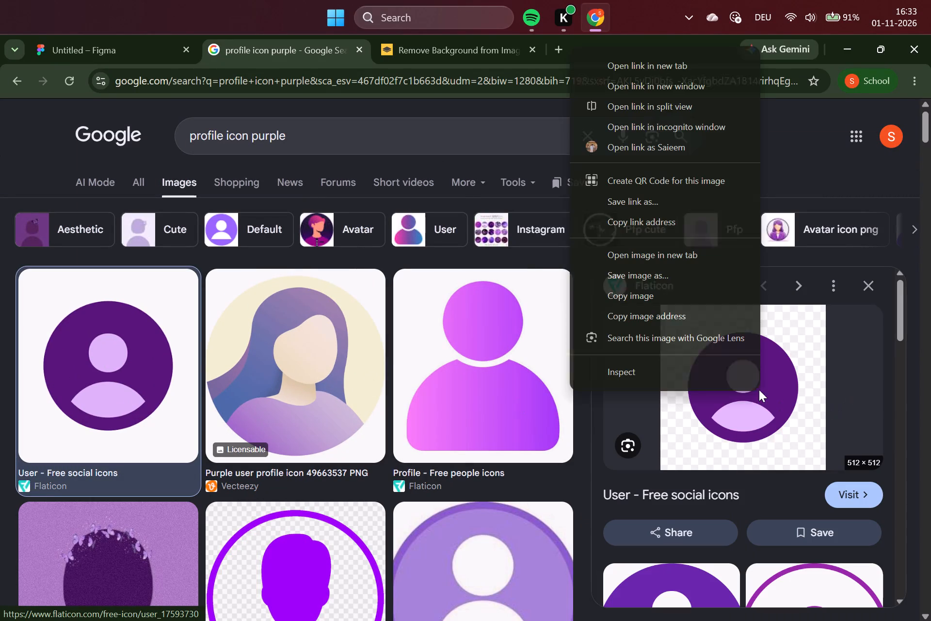
scroll(692, 540, down, 2)
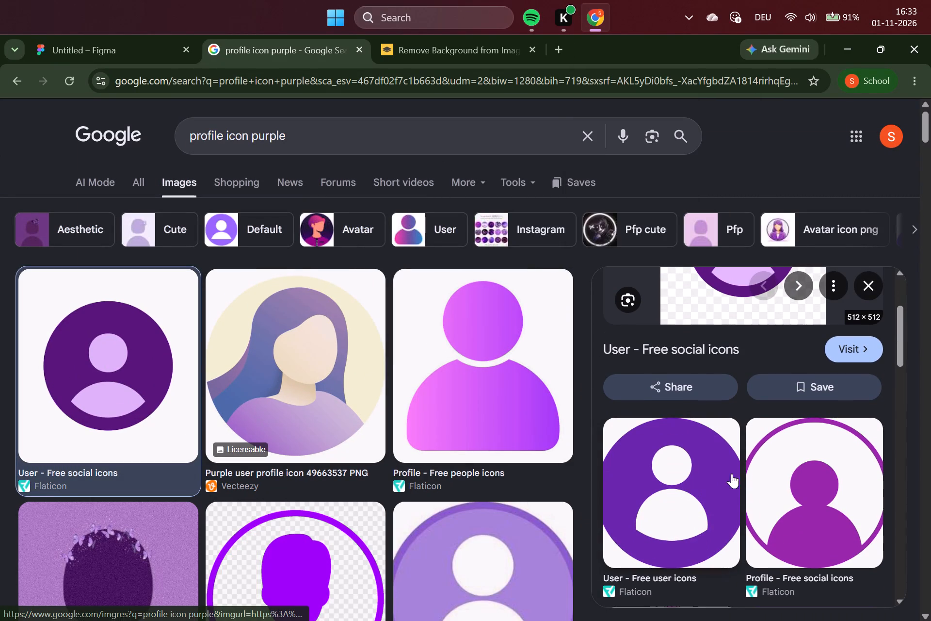
scroll(781, 478, down, 4)
scroll(781, 478, up, 3)
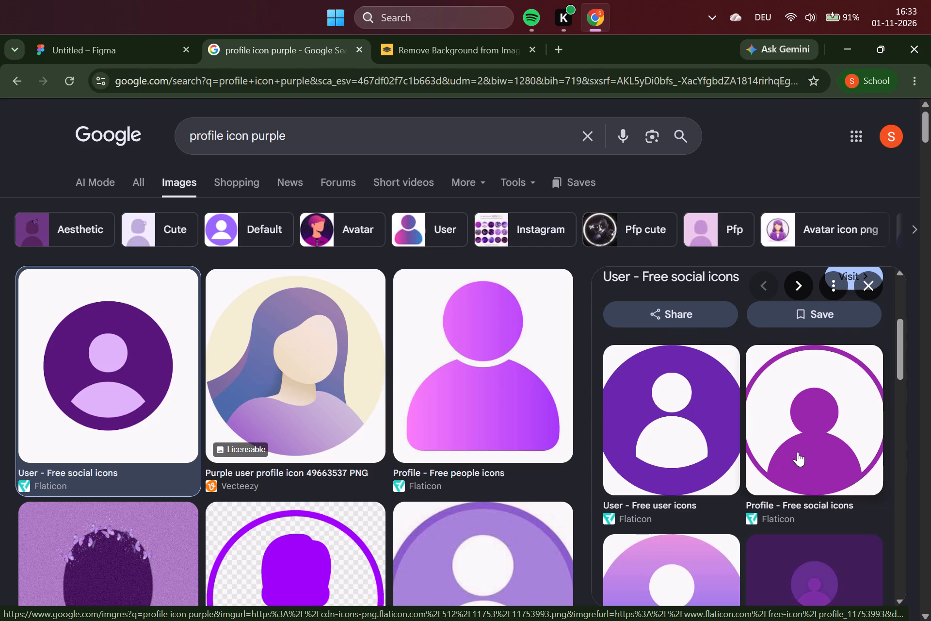
click(476, 375)
right_click(752, 385)
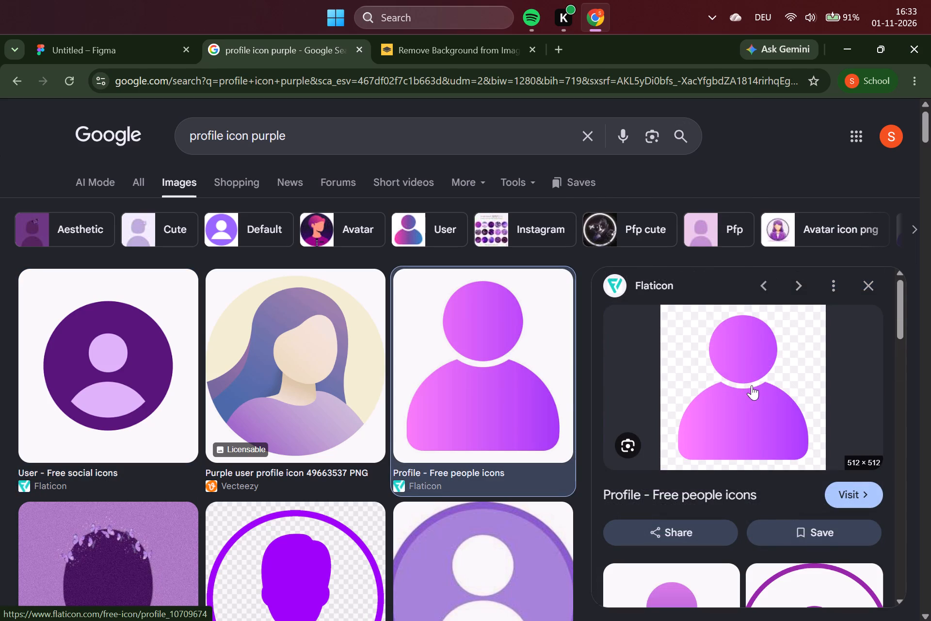
click(633, 475)
scroll(595, 445, down, 3)
scroll(595, 445, up, 6)
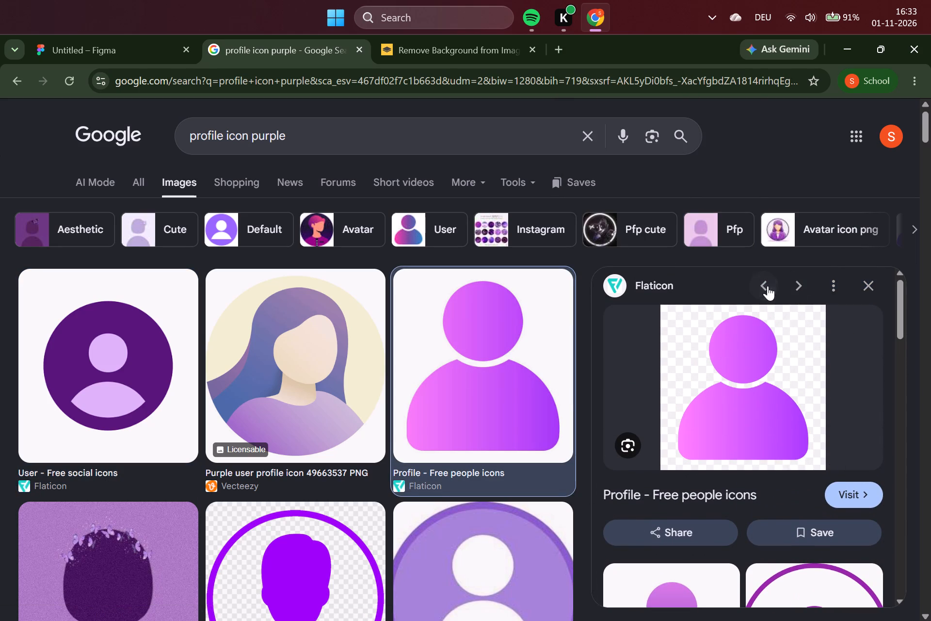
click(768, 286)
scroll(286, 350, down, 2)
scroll(286, 350, up, 2)
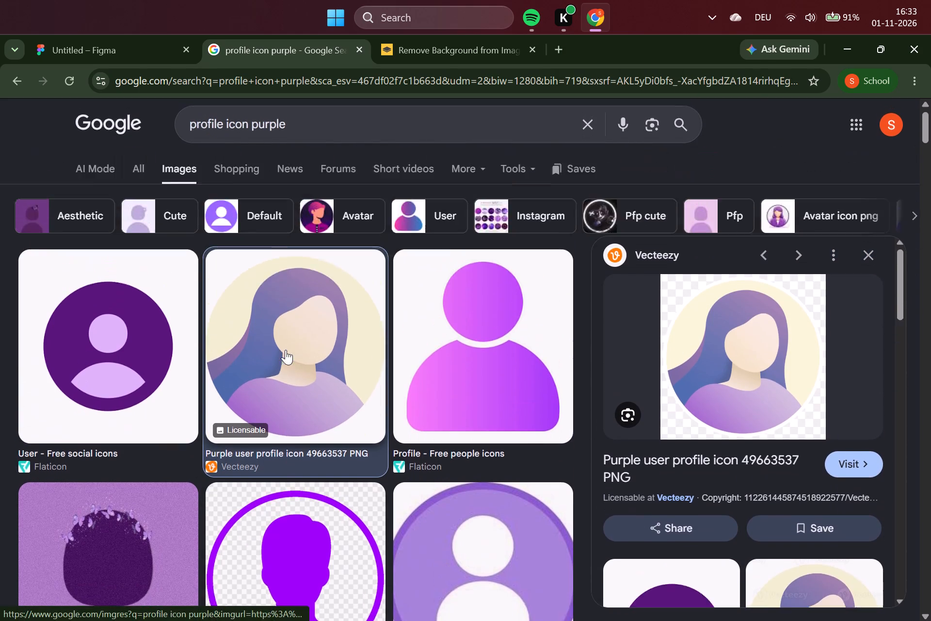
Look through further image results for a suitable purple profile icon.
scroll(286, 350, down, 7)
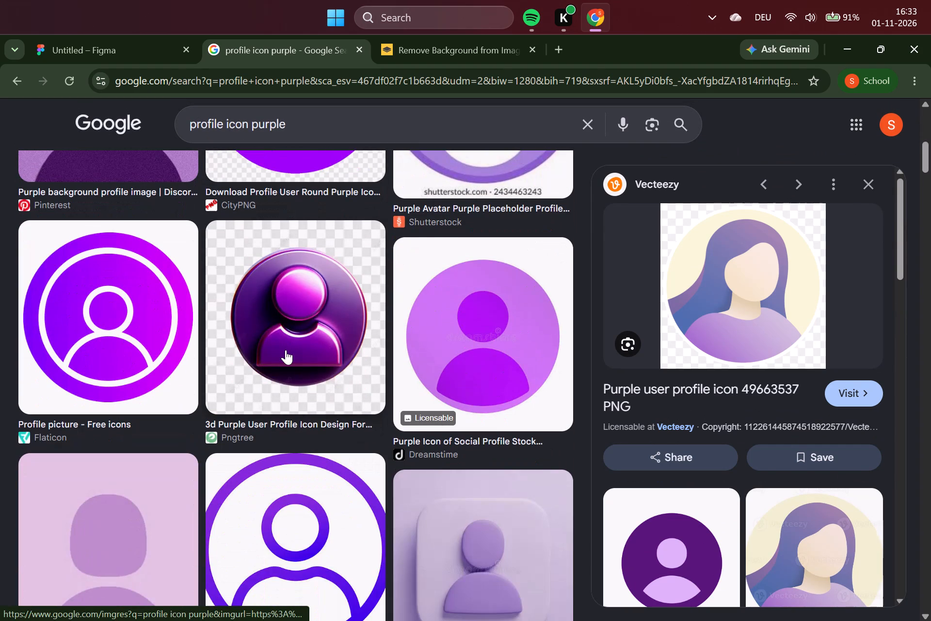
scroll(286, 350, down, 5)
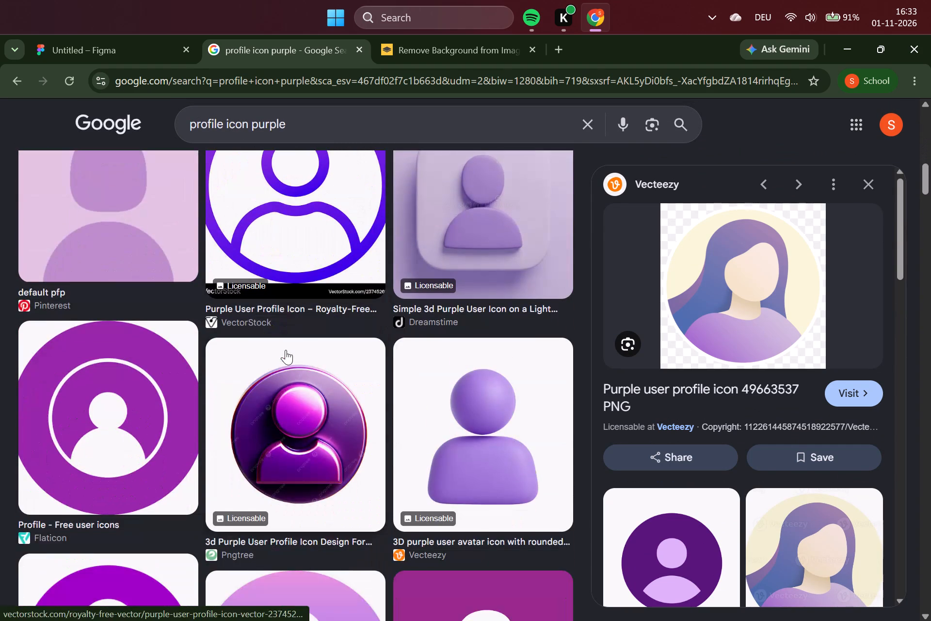
scroll(286, 350, down, 6)
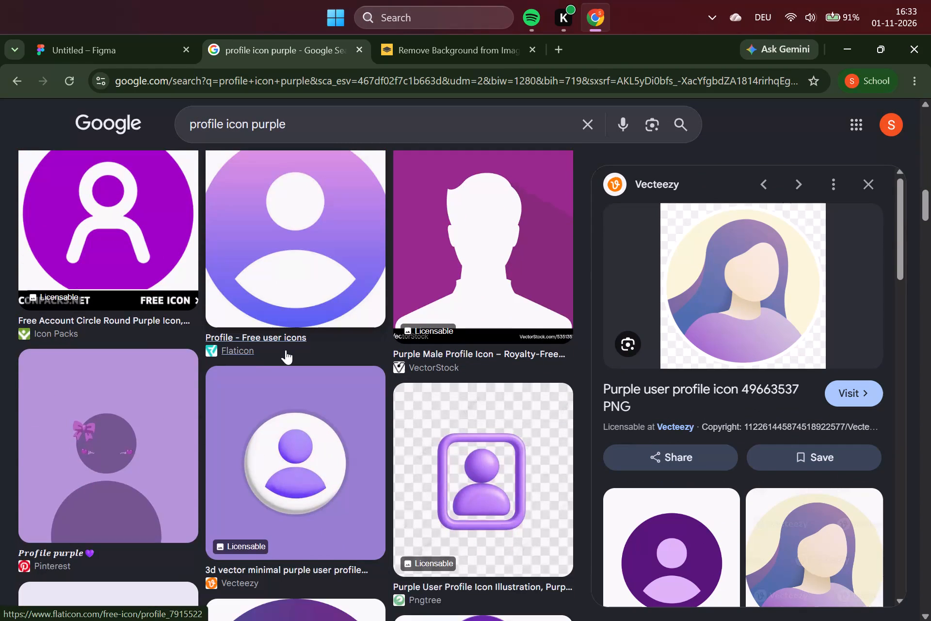
scroll(286, 350, down, 2)
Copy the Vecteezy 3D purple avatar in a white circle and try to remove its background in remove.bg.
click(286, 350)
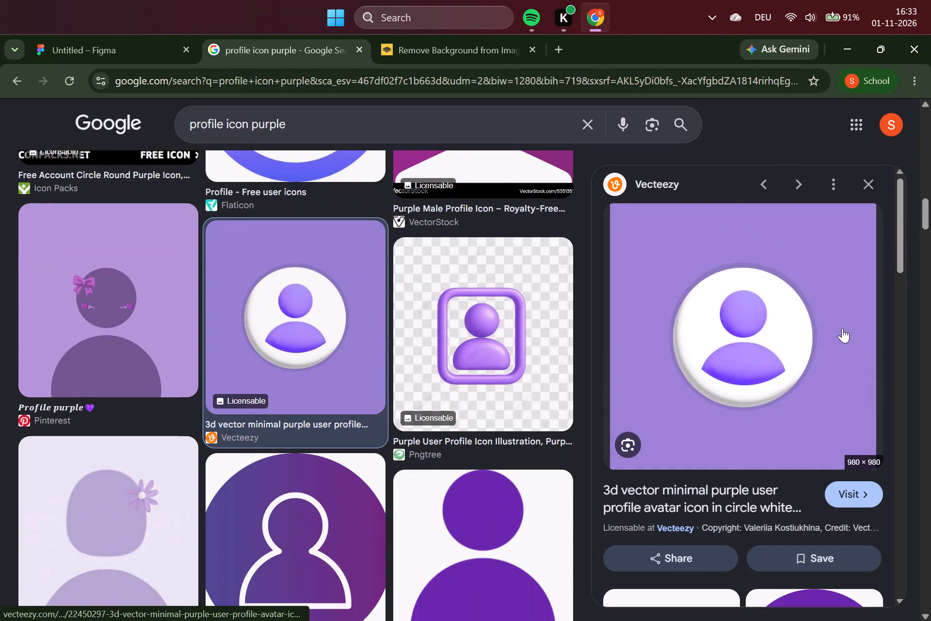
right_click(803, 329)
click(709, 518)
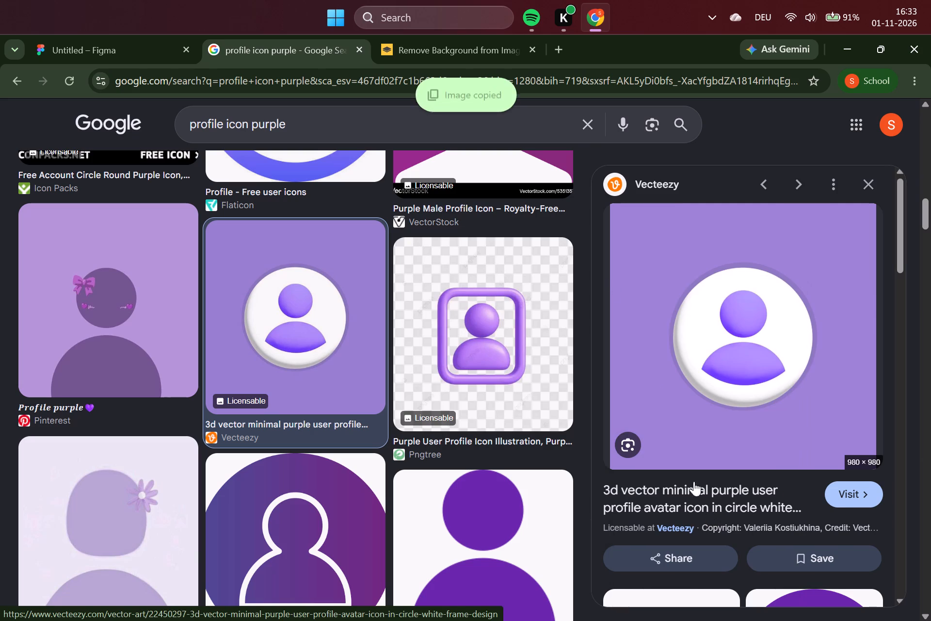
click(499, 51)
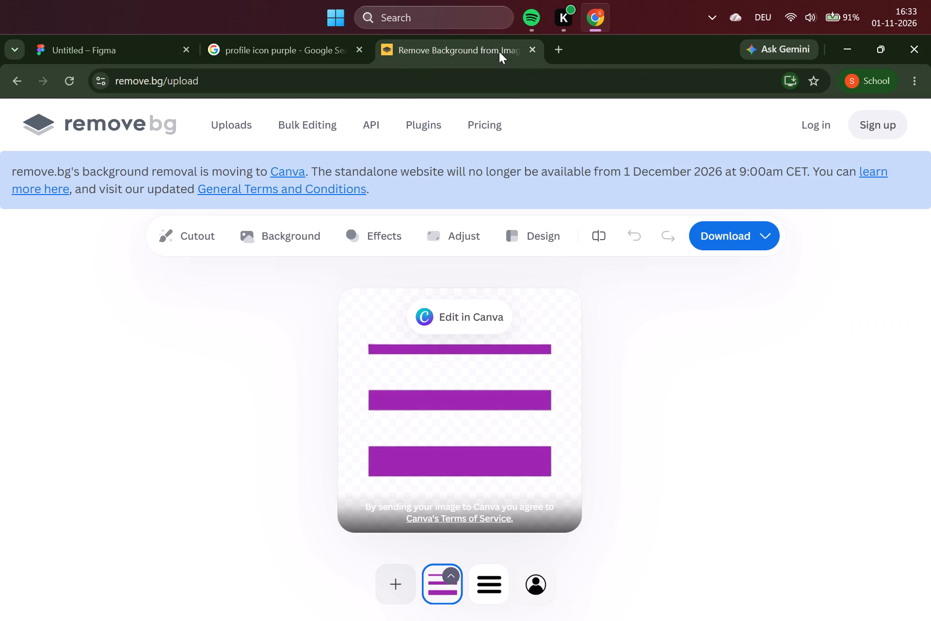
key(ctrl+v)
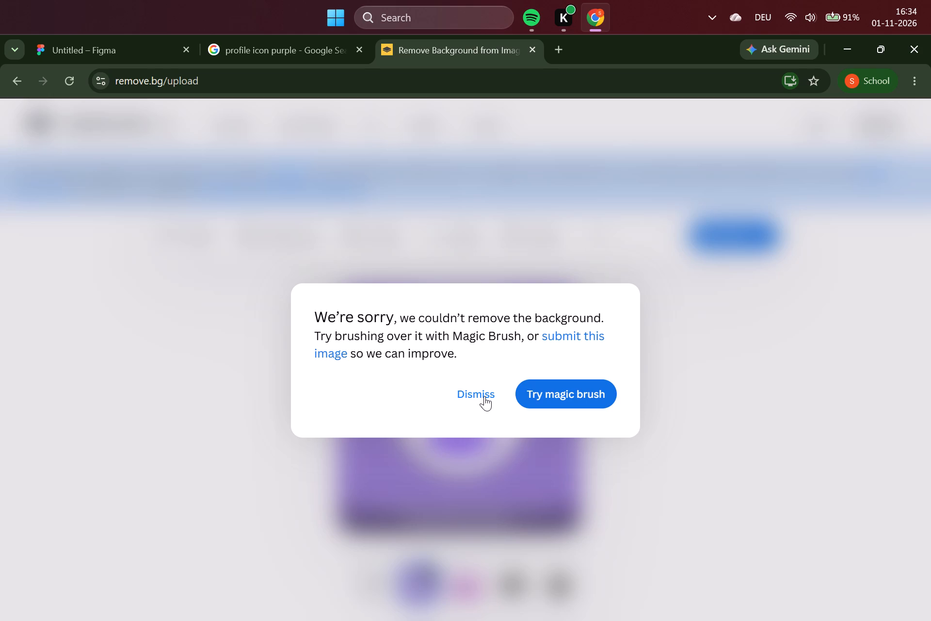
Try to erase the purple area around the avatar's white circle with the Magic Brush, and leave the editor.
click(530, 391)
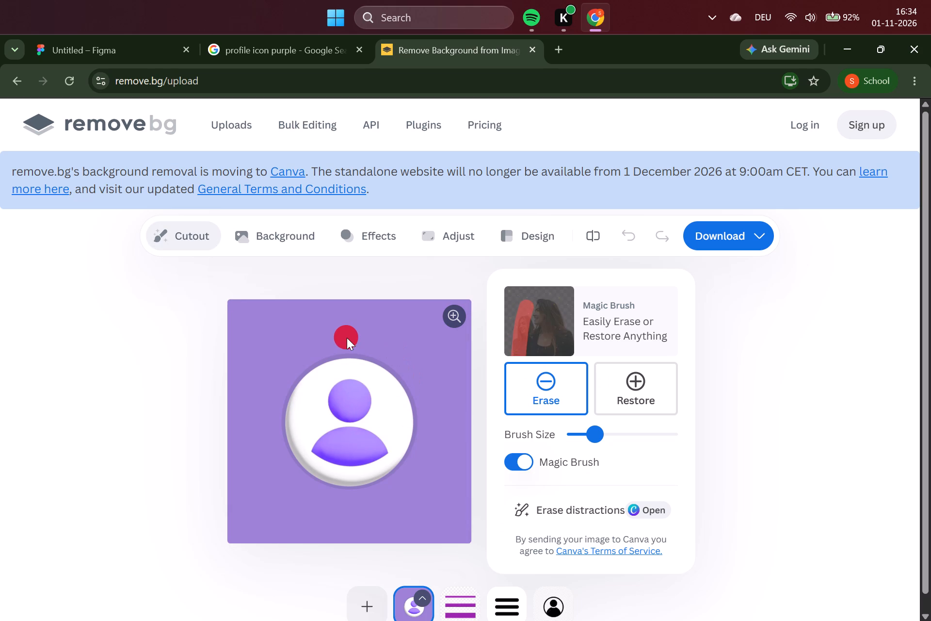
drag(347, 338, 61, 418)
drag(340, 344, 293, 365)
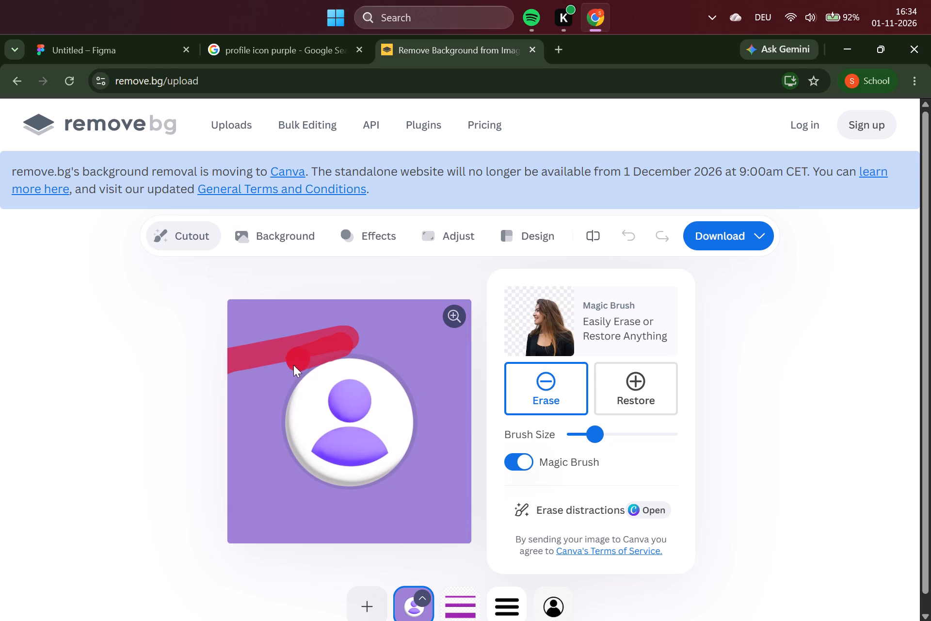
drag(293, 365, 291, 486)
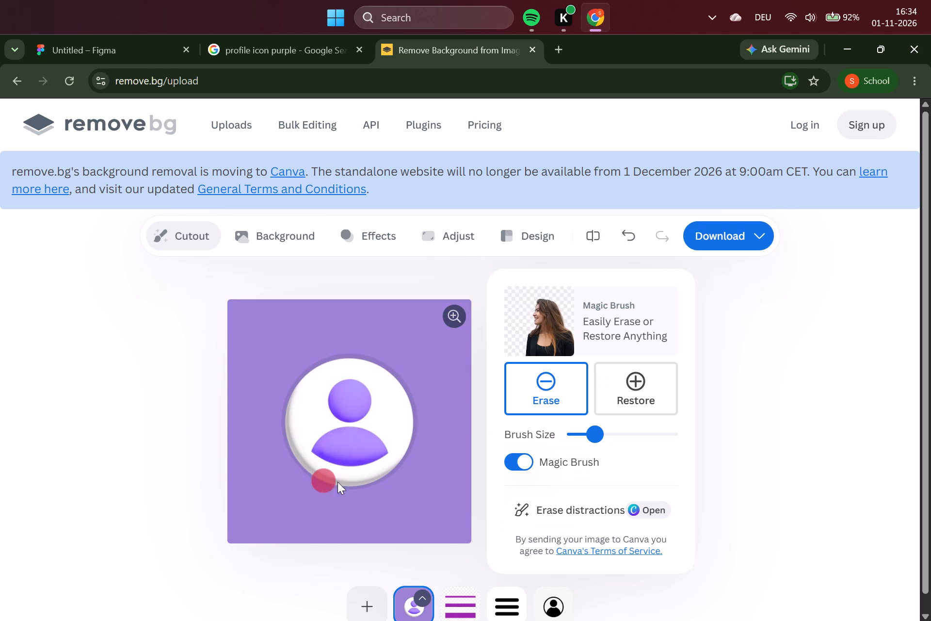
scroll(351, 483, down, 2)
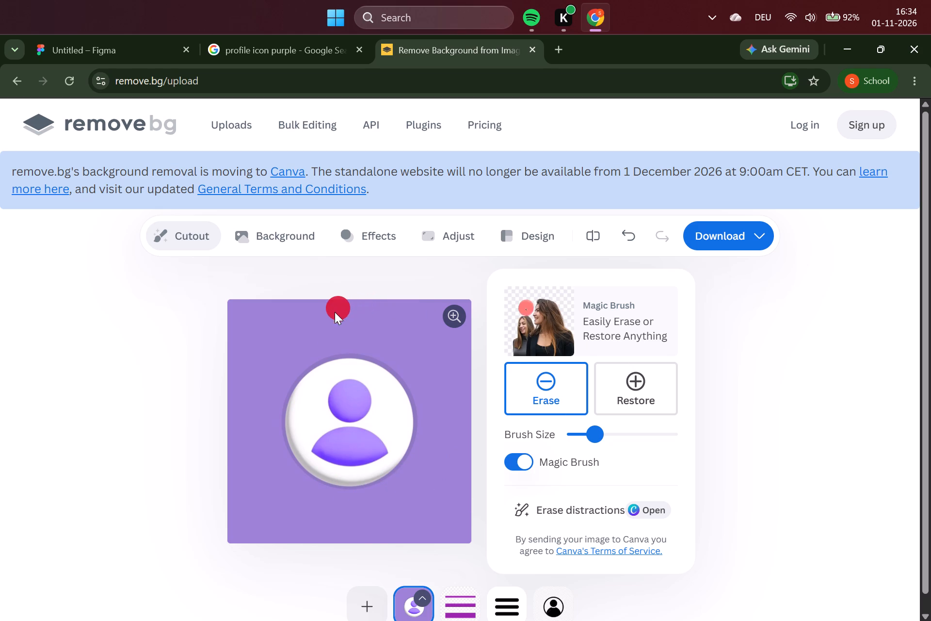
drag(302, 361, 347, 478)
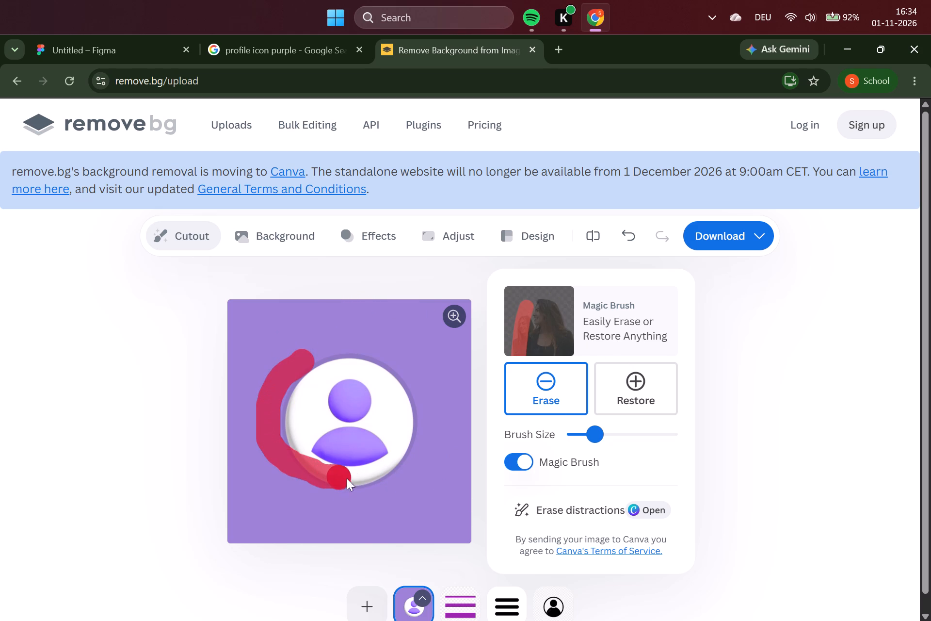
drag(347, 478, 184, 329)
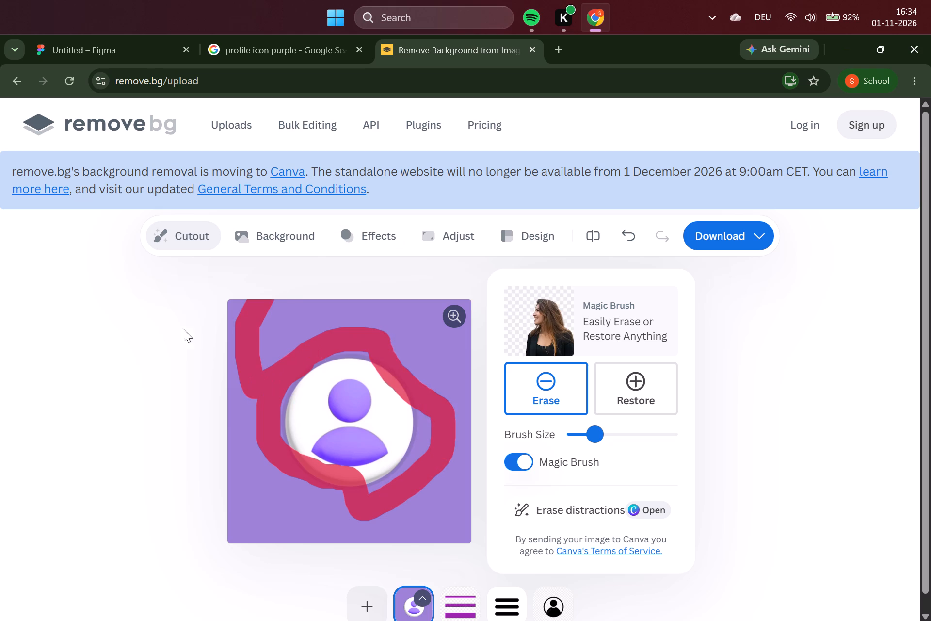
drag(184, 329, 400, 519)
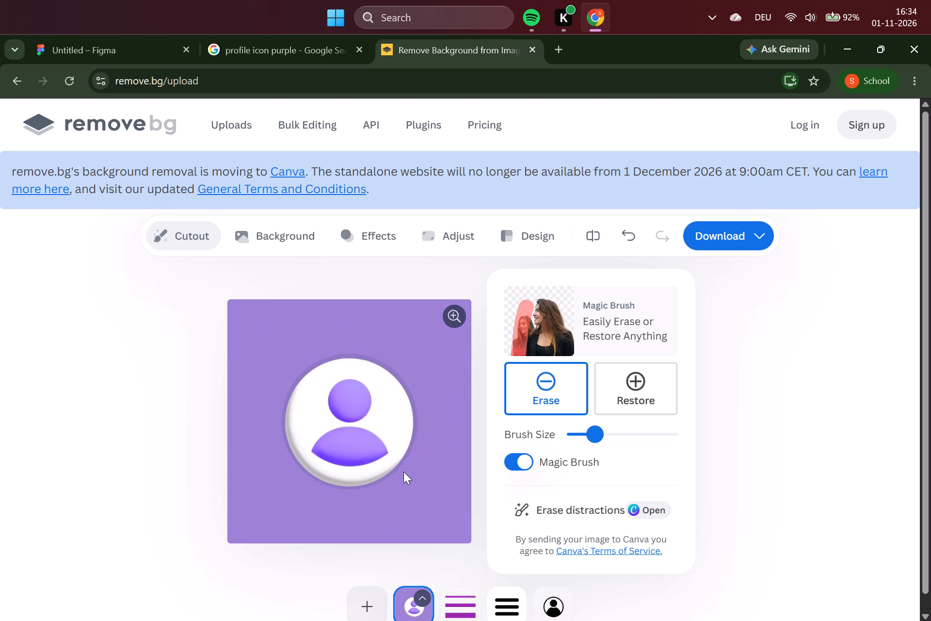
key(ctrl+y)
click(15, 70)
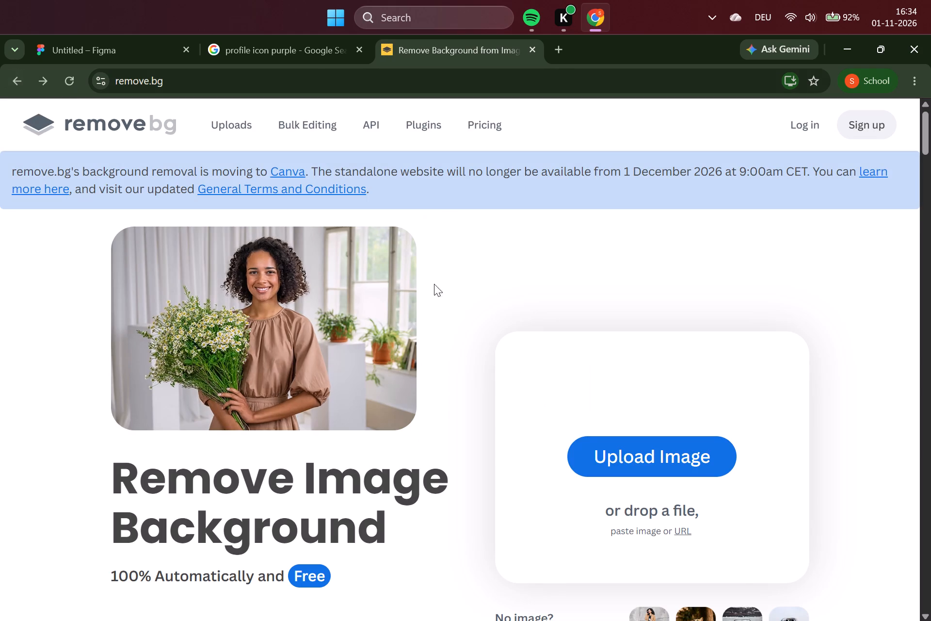
Return to the image results, open the dark purple Flaticon "User - Free social icons" preview, and copy its image.
click(292, 41)
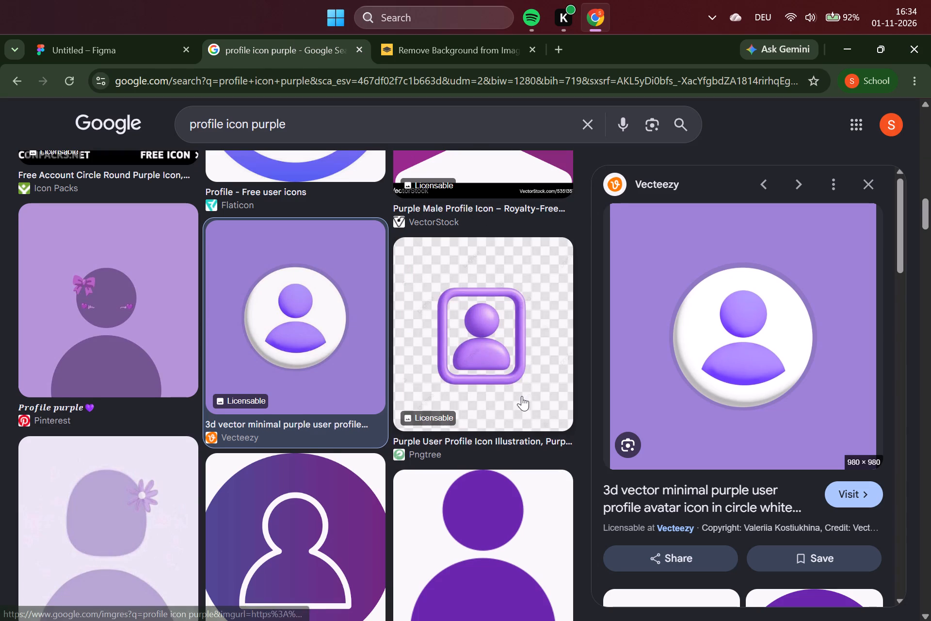
scroll(522, 396, up, 16)
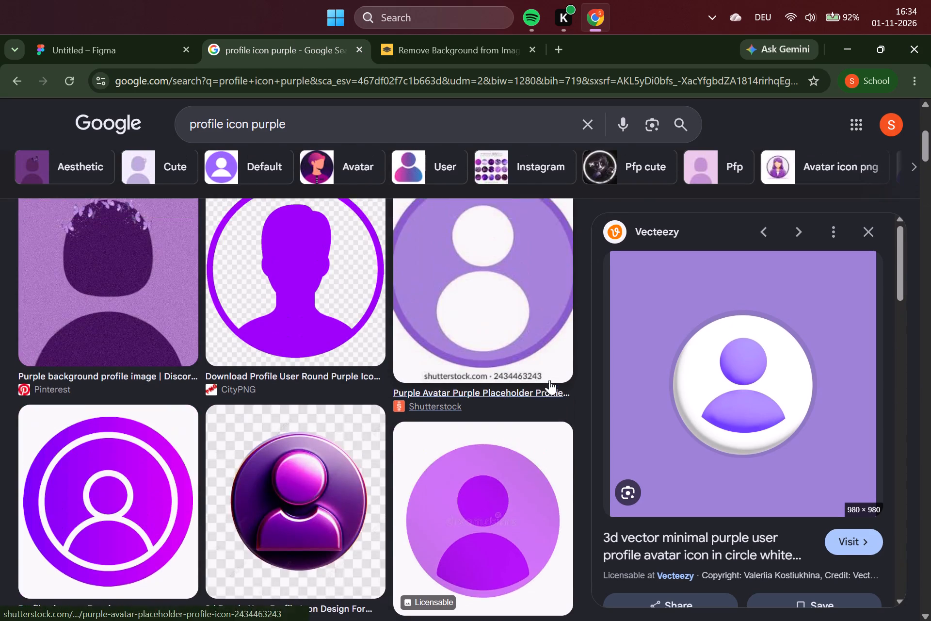
scroll(549, 380, up, 7)
click(455, 337)
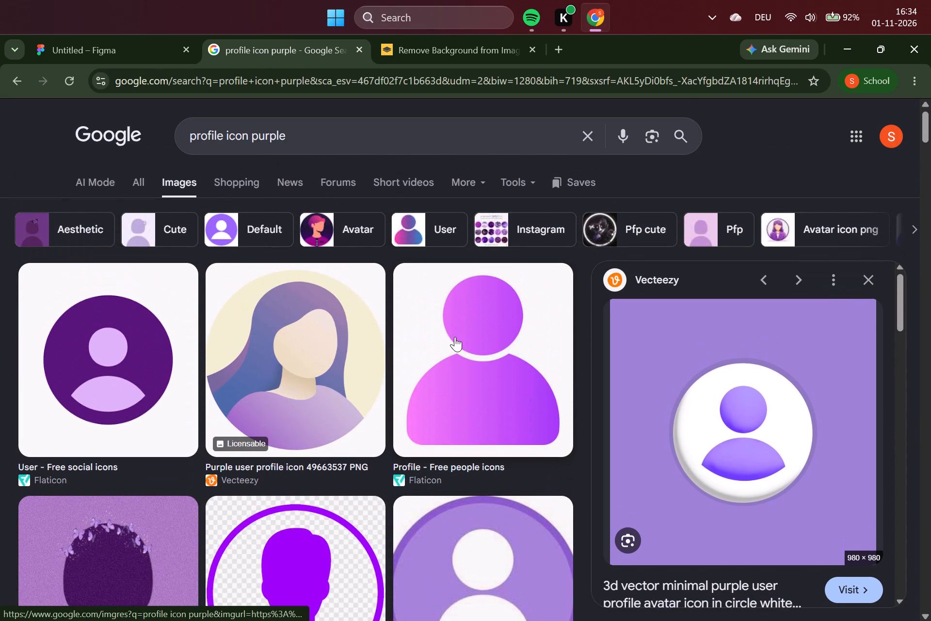
click(59, 334)
right_click(724, 376)
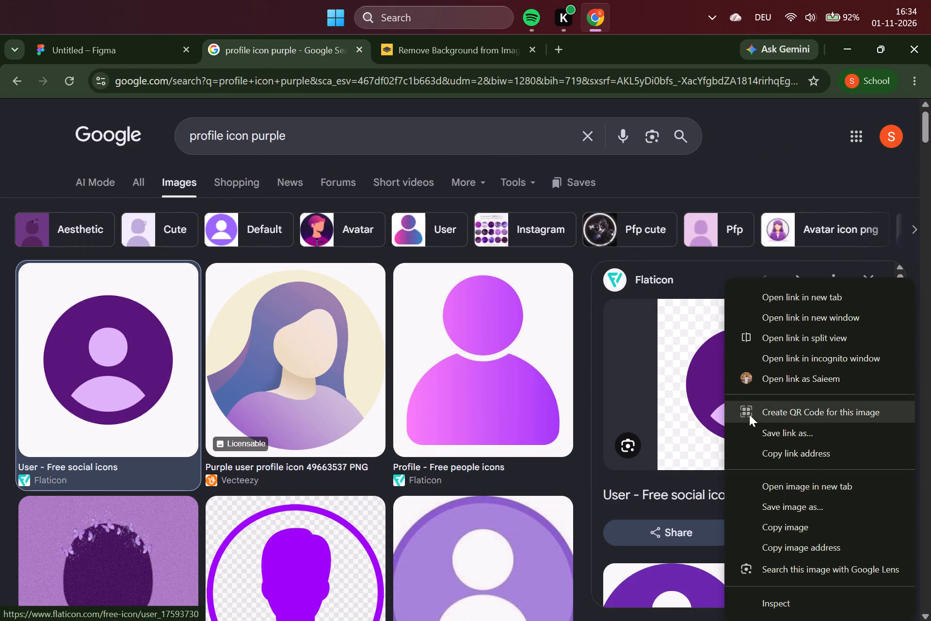
click(793, 520)
Remove the background of the copied dark purple Flaticon profile icon in remove.bg and copy the resulting image.
click(453, 42)
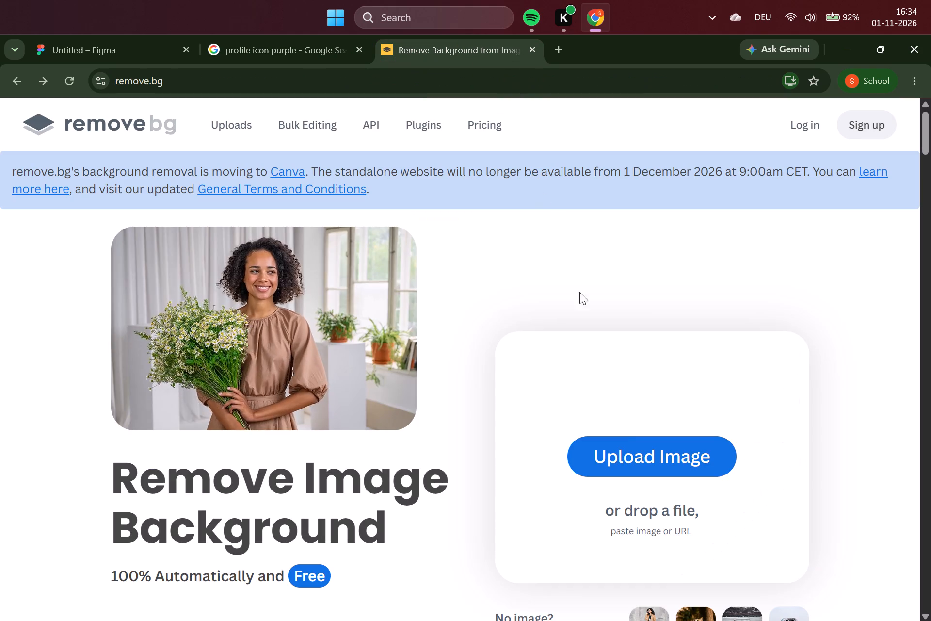
click(629, 446)
key(ctrl+v)
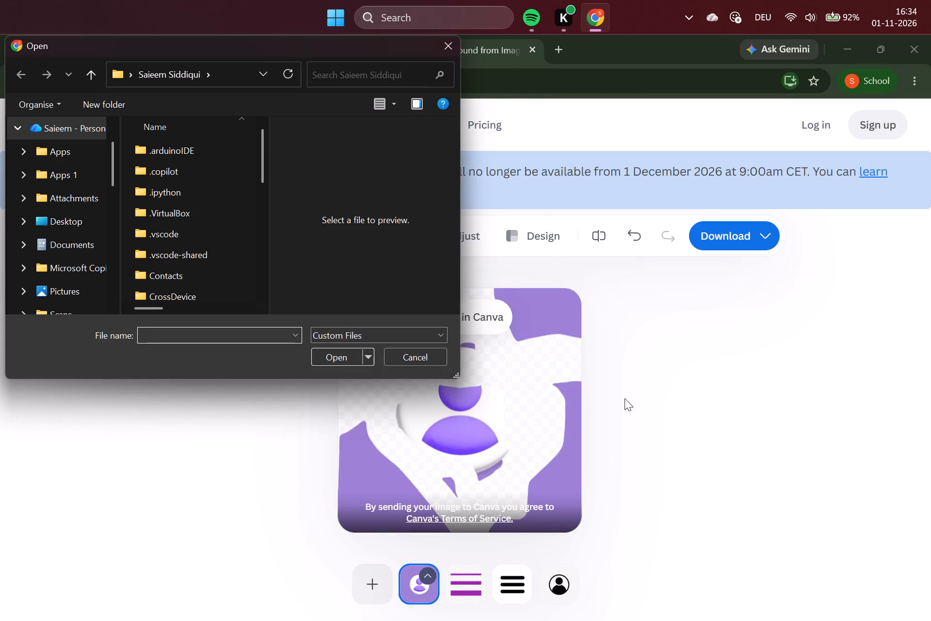
click(459, 50)
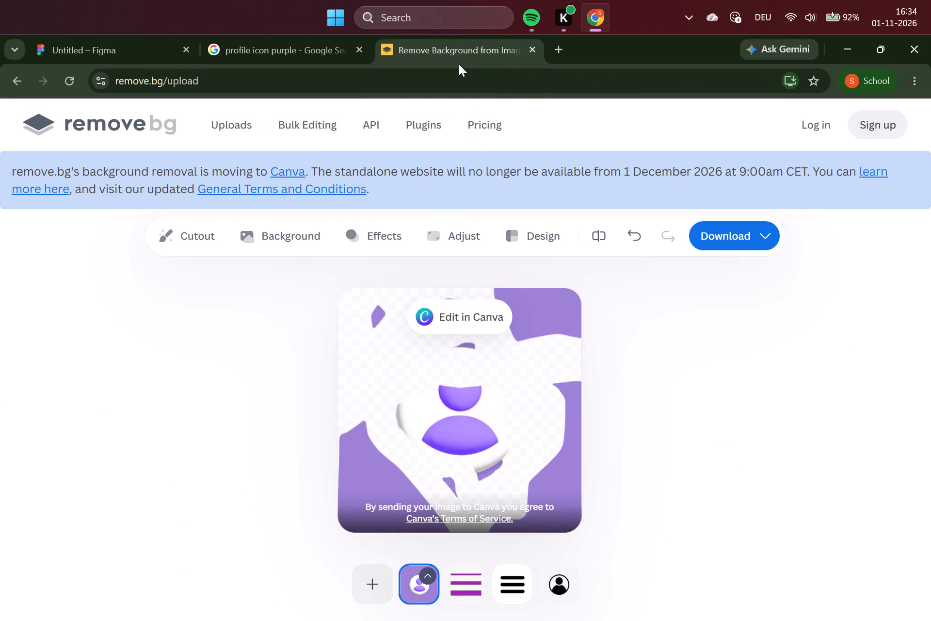
key(ctrl+v)
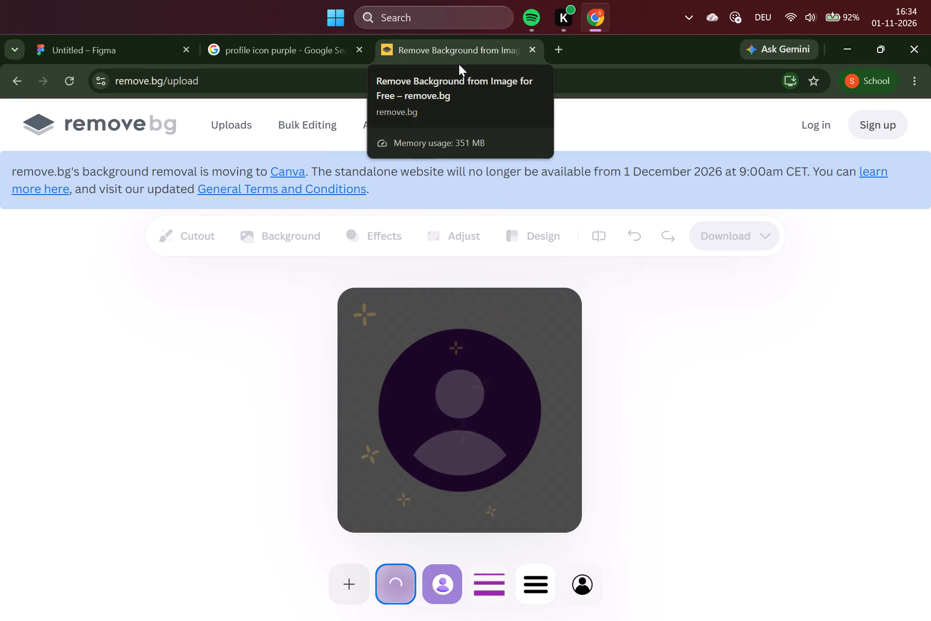
right_drag(510, 469, 504, 469)
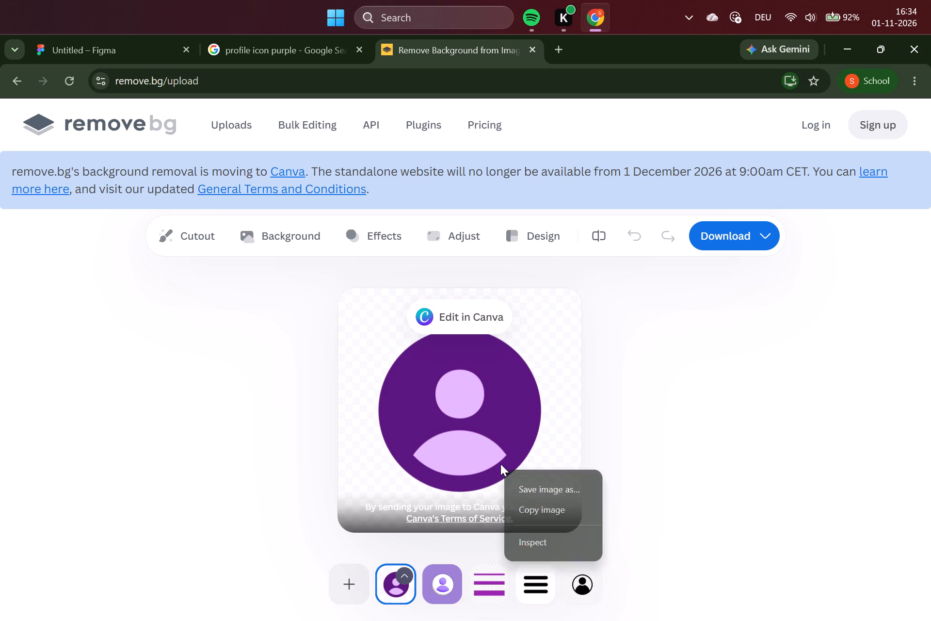
click(550, 501)
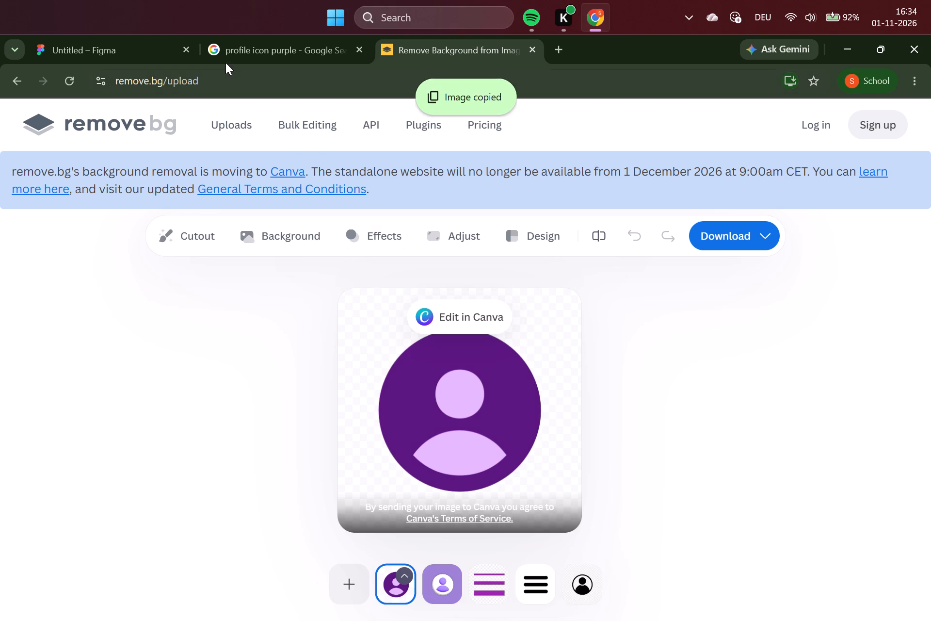
Switch to the Untitled Figma file, paste the profile icon into the MacBook Pro frame, and scale it down to about 92 × 92.
click(225, 58)
click(159, 48)
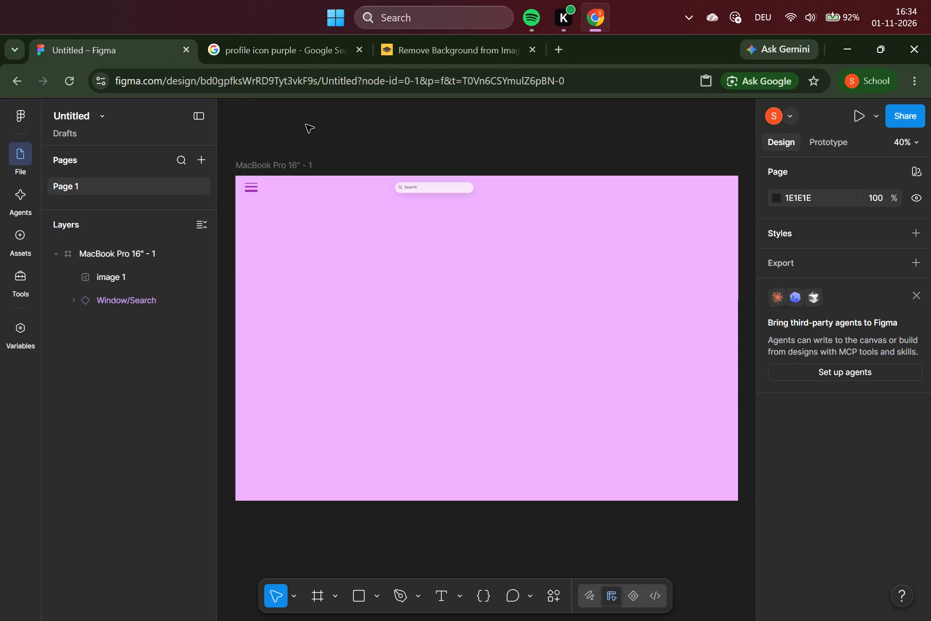
key(ctrl+v)
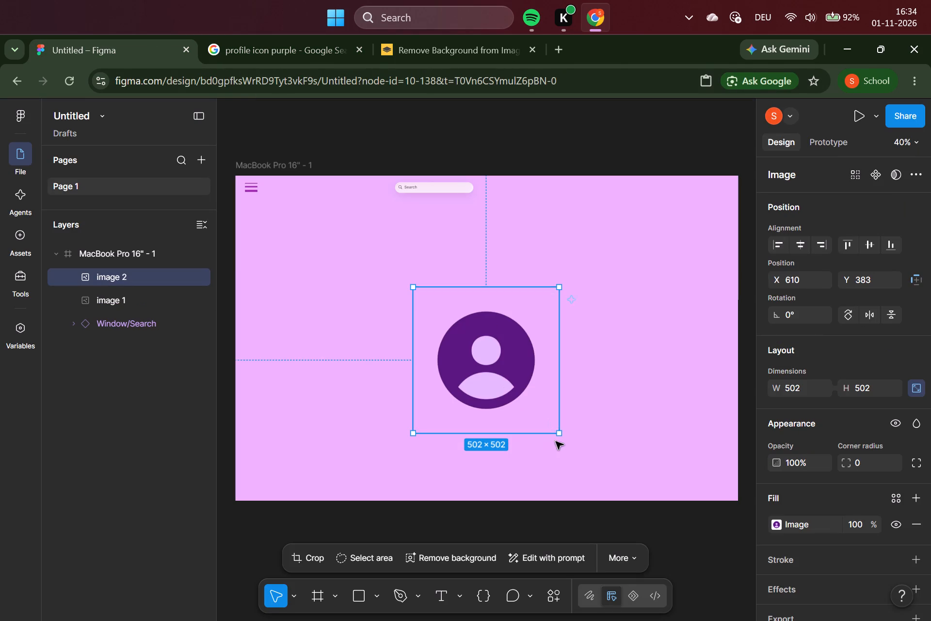
drag(562, 432, 444, 325)
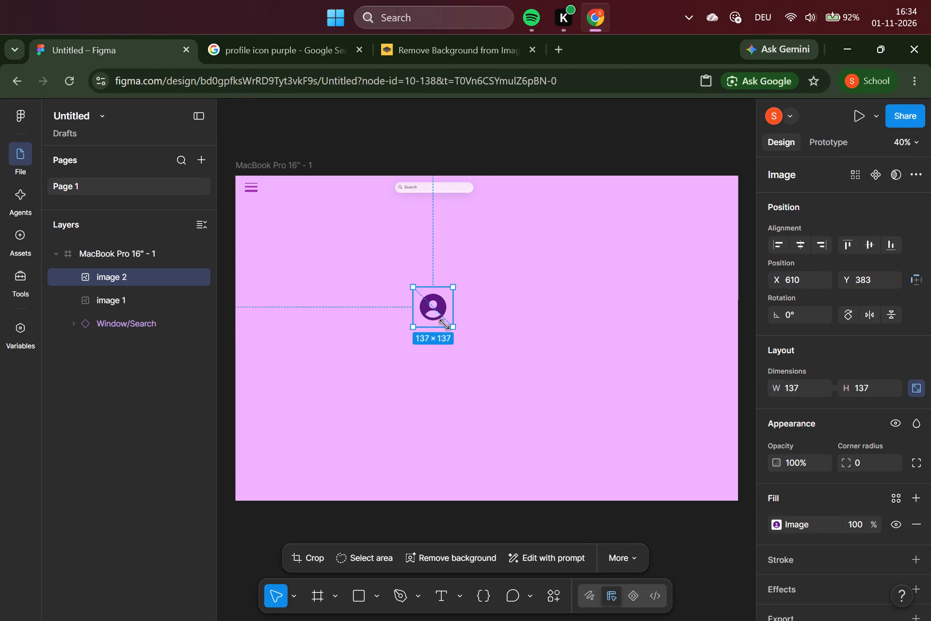
drag(444, 325, 438, 319)
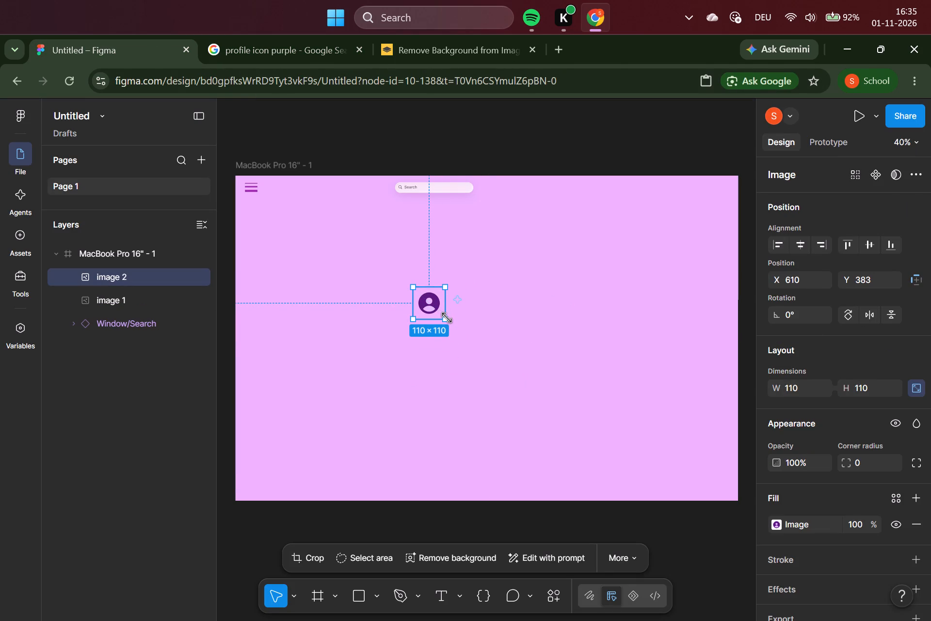
drag(447, 318, 437, 313)
Place the profile icon in the frame's upper-right corner, shrink it to about 71 × 71, and align it vertically with the search field.
drag(431, 299, 724, 198)
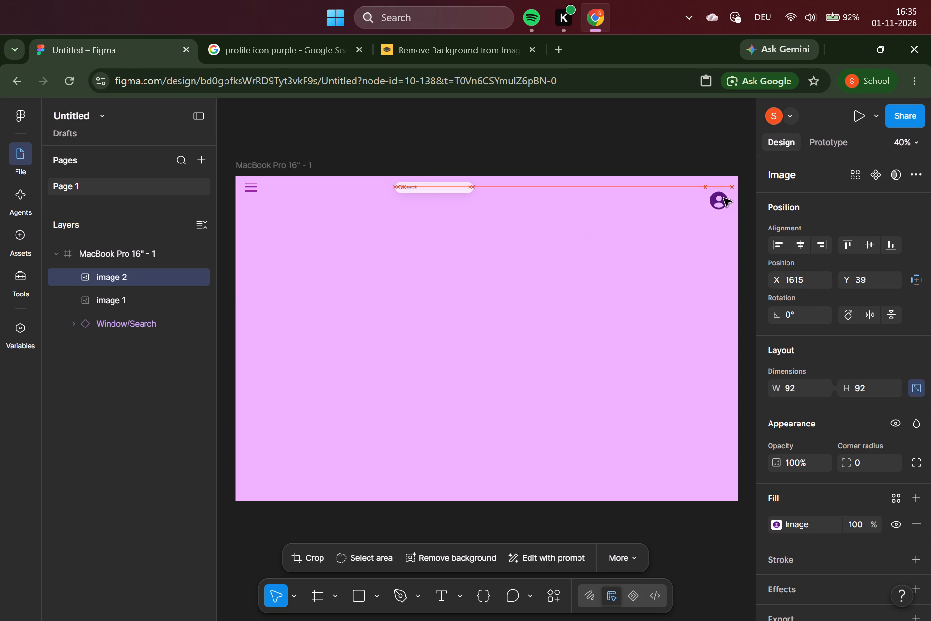
drag(724, 198, 726, 187)
drag(709, 205, 713, 206)
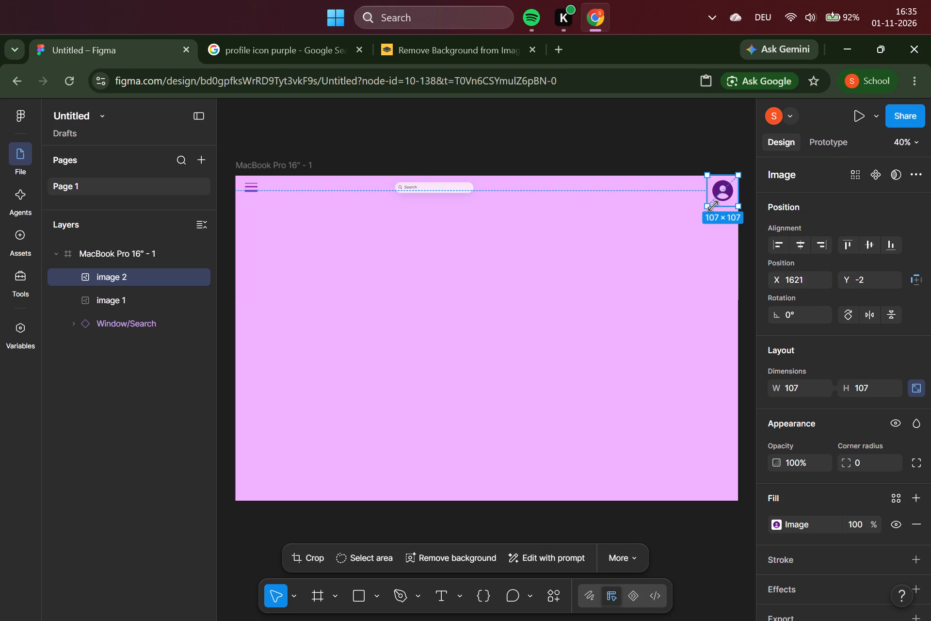
drag(713, 206, 725, 197)
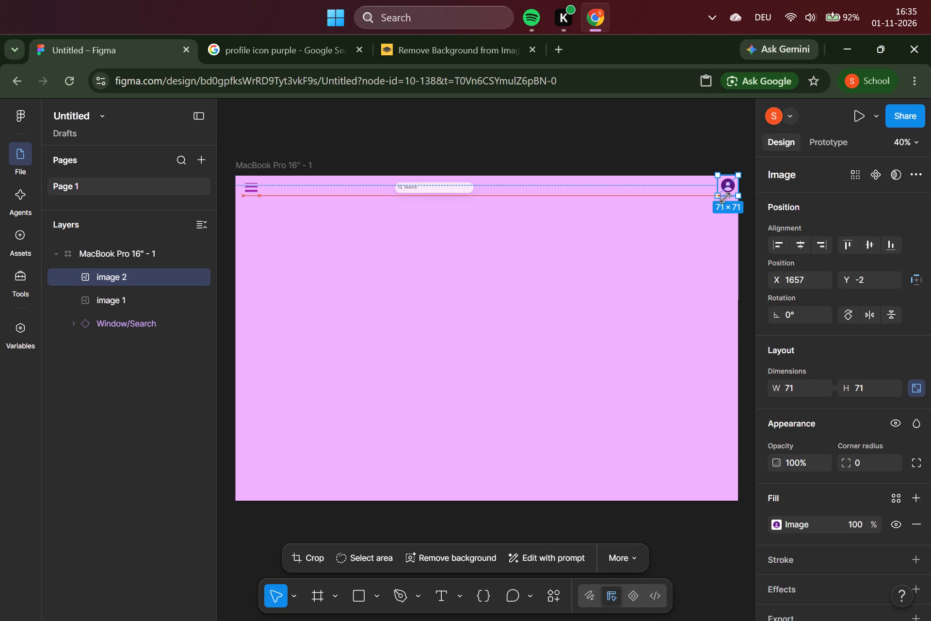
drag(725, 197, 728, 196)
drag(729, 185, 729, 190)
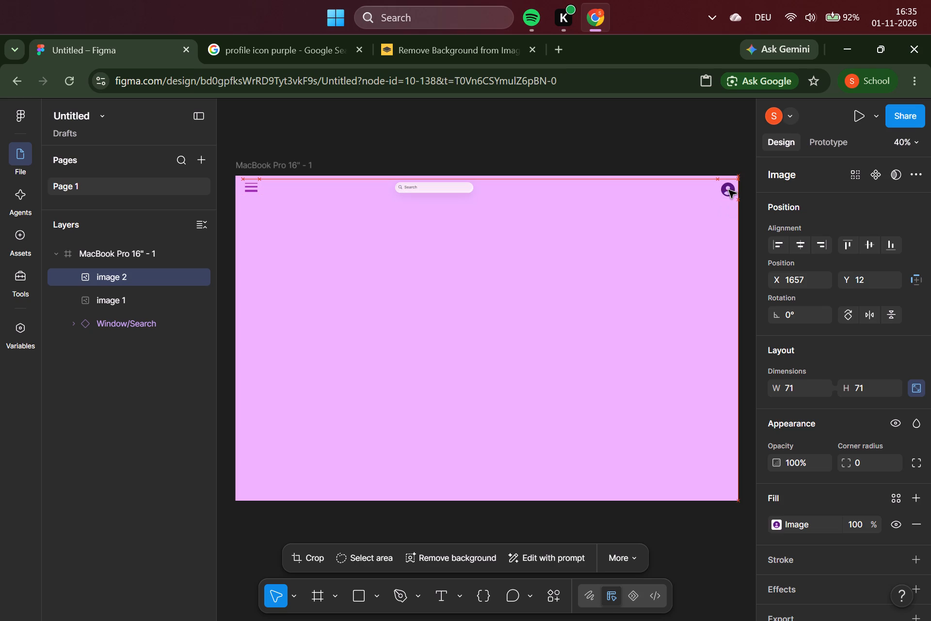
drag(729, 190, 726, 190)
drag(726, 190, 724, 188)
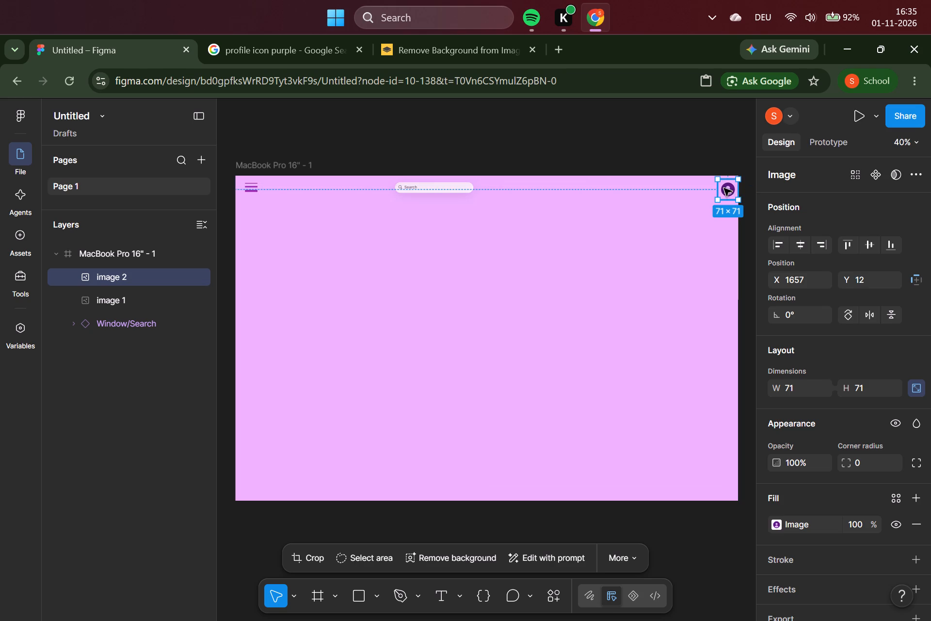
drag(724, 188, 723, 185)
click(629, 229)
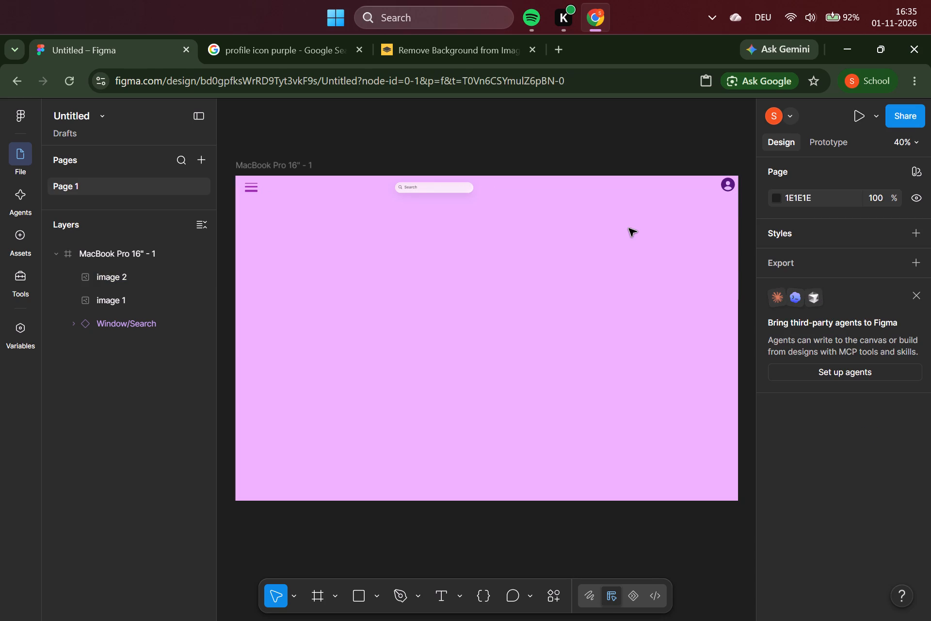
click(448, 185)
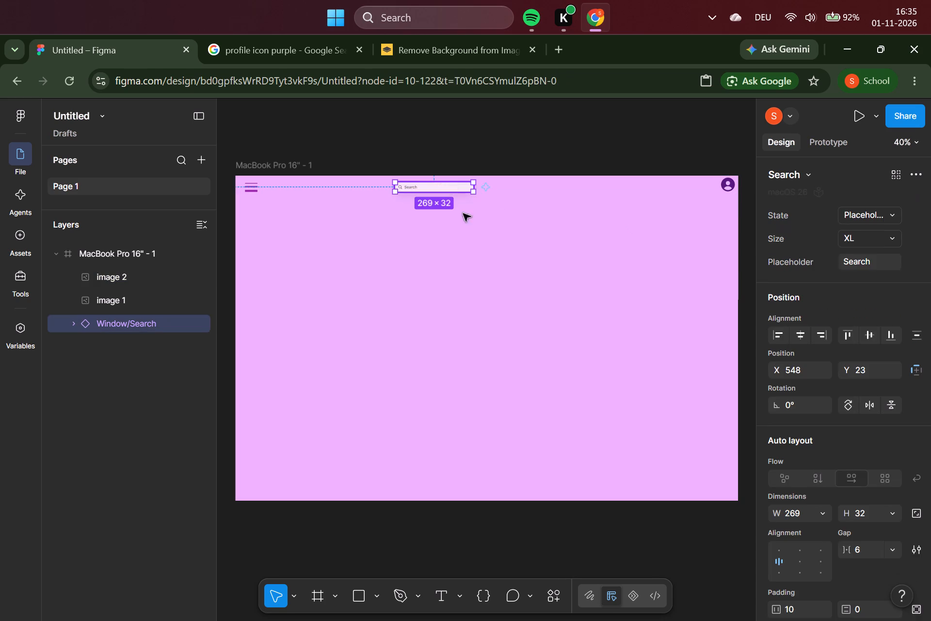
click(475, 223)
click(733, 188)
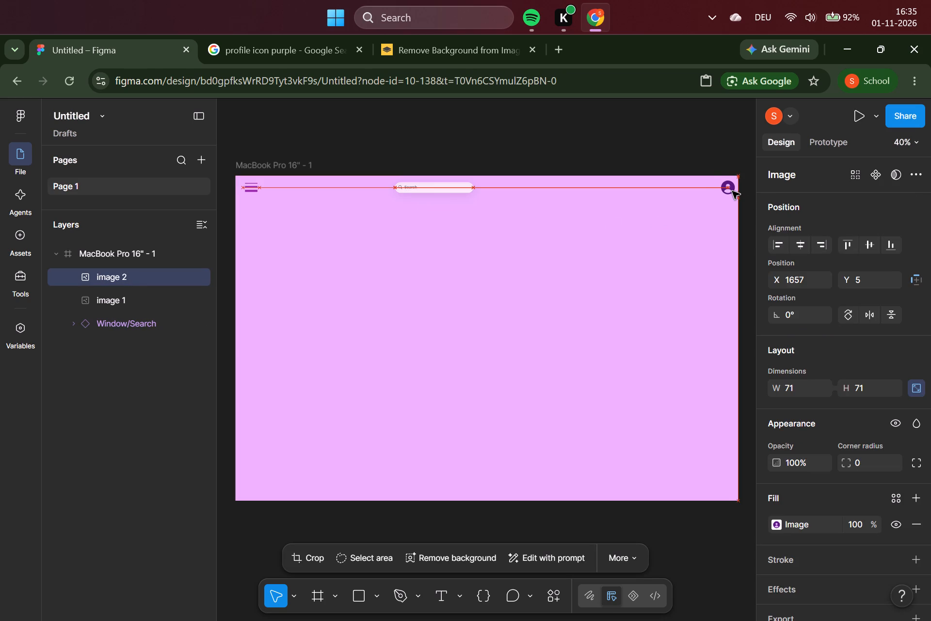
click(683, 146)
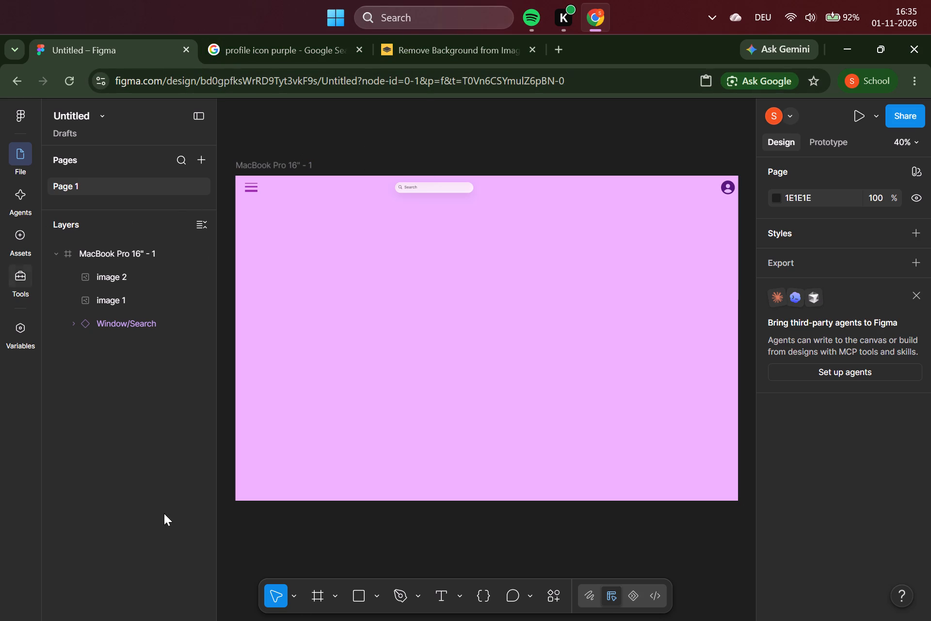
Add a text box of about 302 × 185 below the menu icon, reading "FUTURE", "LOOKS GOOD", "ON YOU" on three lines.
click(439, 602)
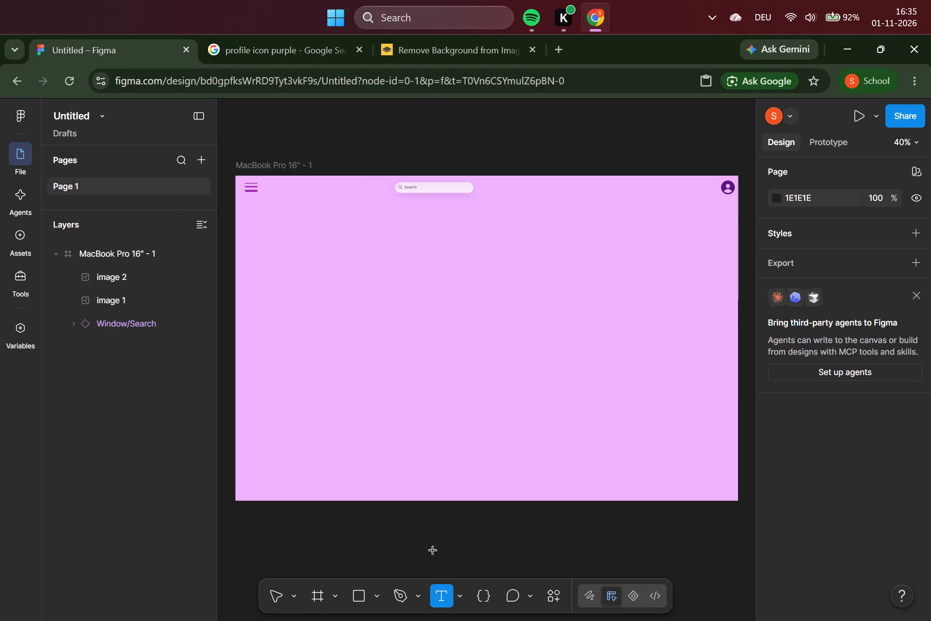
drag(267, 229, 290, 245)
drag(290, 245, 355, 283)
text(fu)
key(BackSpace)
key(BackSpace)
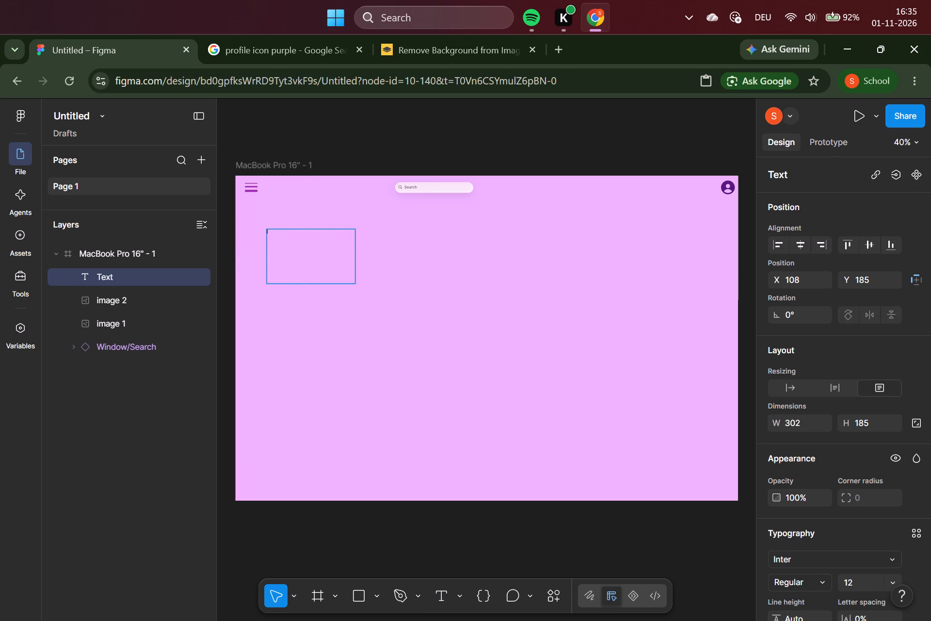
text(FUTURE)
key(space)
key(Return)
text(LOOKS)
key(space)
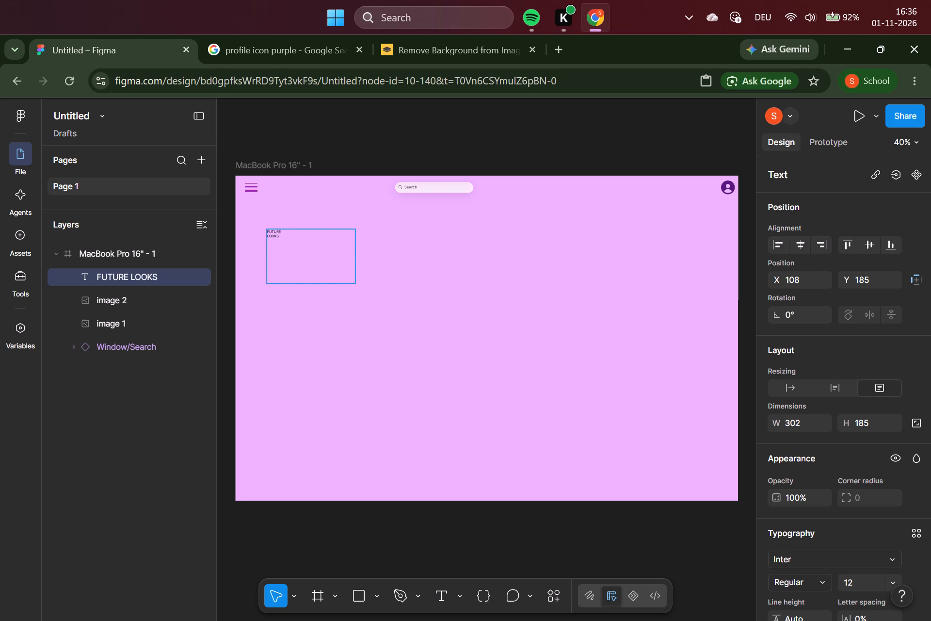
text(GOOD)
key(space)
key(Return)
text(ON ZOU)
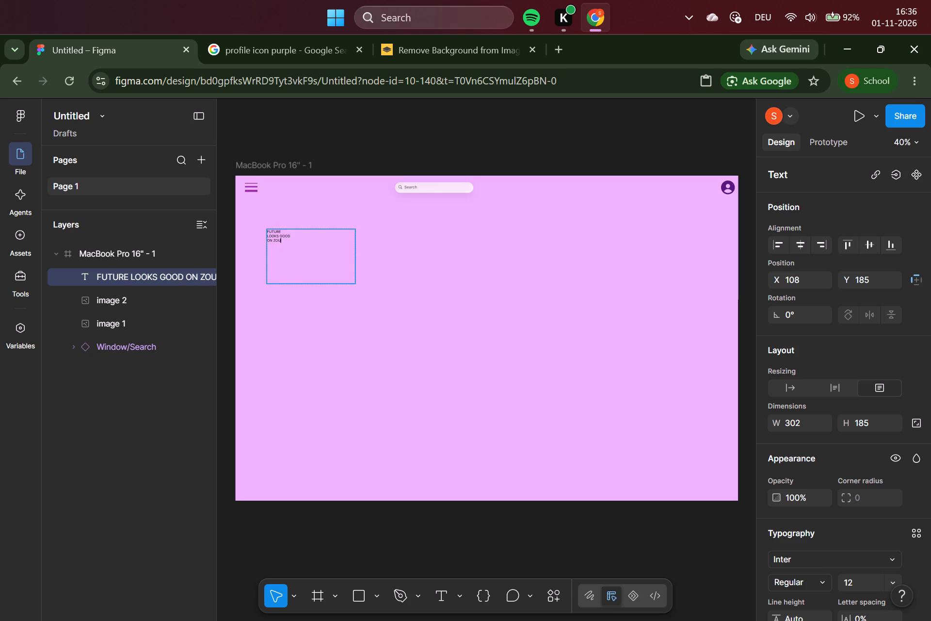
key(BackSpace)
key(BackSpace)
key(BackSpace)
text(YOU)
Set the font size of the whole "FUTURE LOOKS GOOD ON YOU" text to 32.
drag(291, 253, 259, 234)
drag(259, 234, 254, 231)
scroll(745, 486, down, 1)
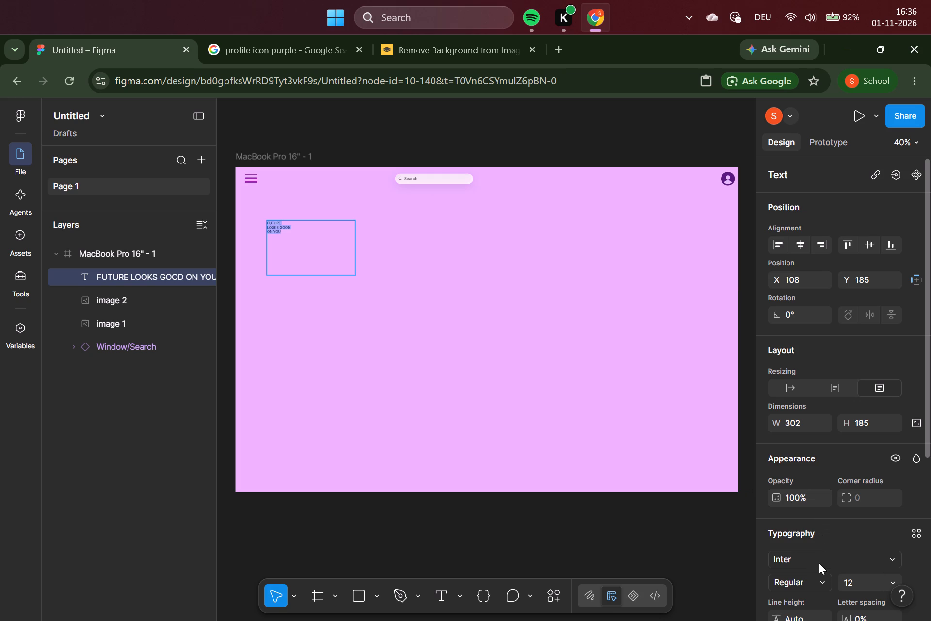
scroll(821, 575, up, 1)
scroll(606, 498, up, 2)
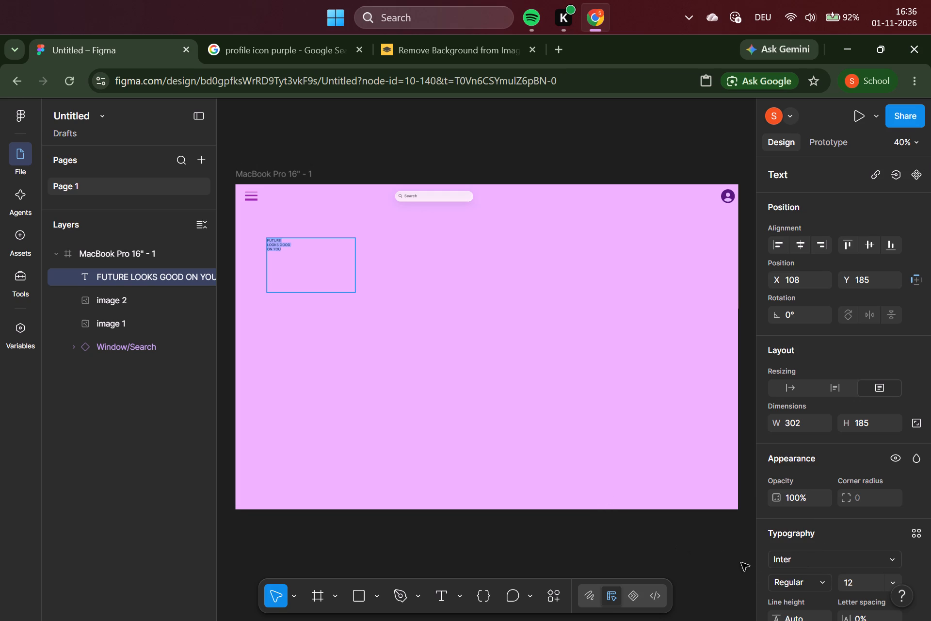
scroll(781, 571, down, 3)
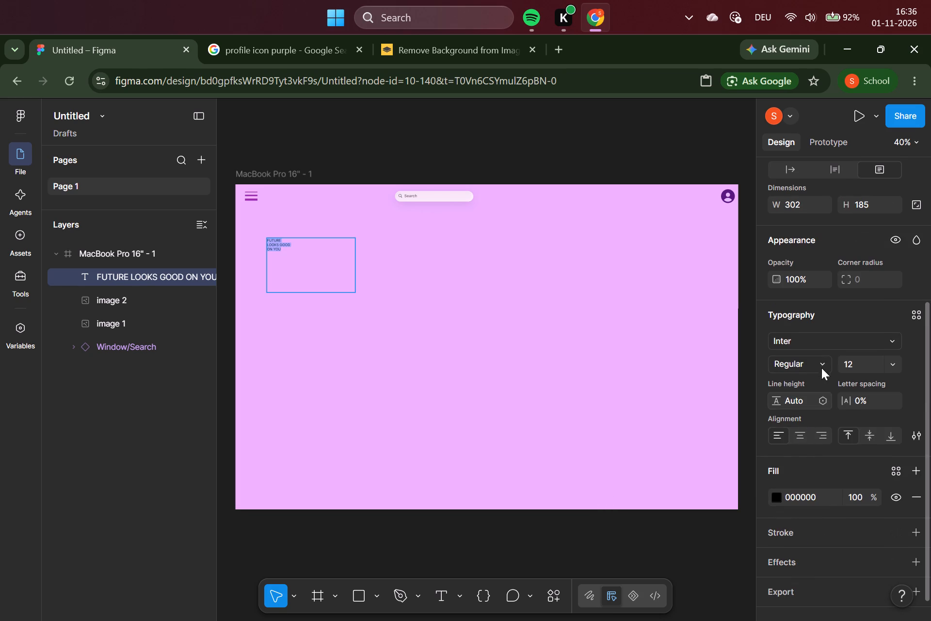
click(891, 363)
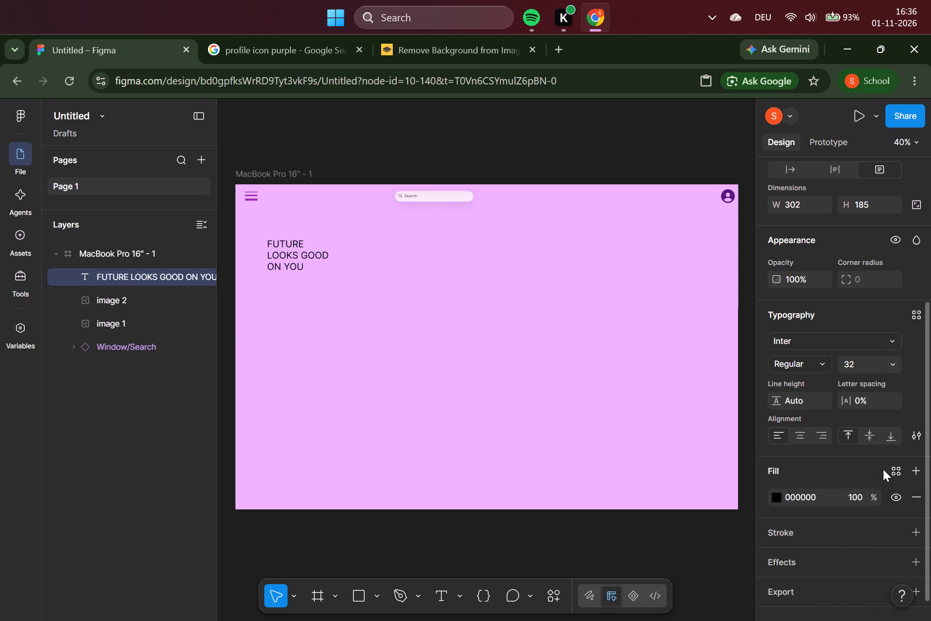
Change the font weight of the "FUTURE LOOKS GOOD ON YOU" text to Light.
click(821, 356)
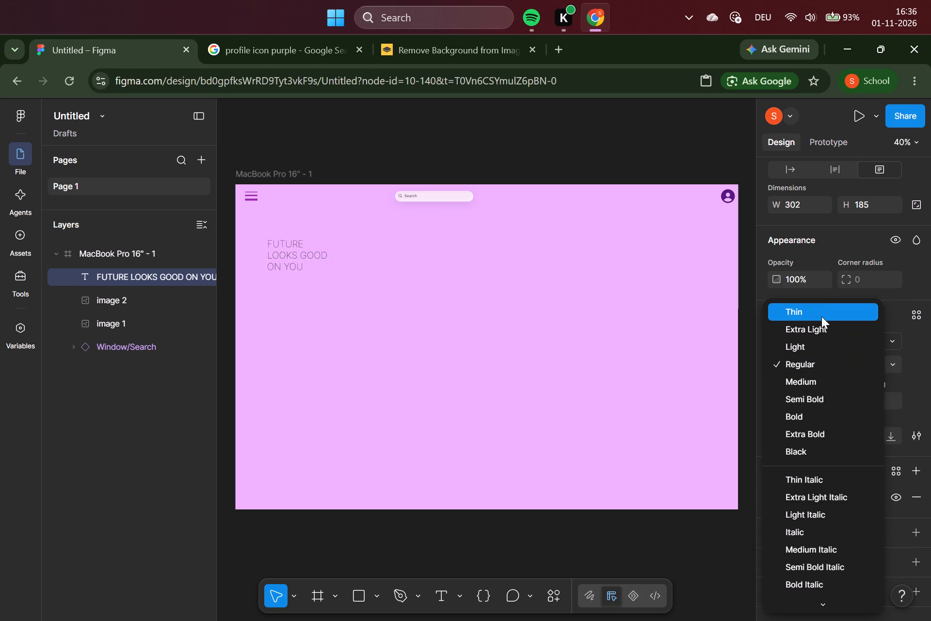
click(826, 351)
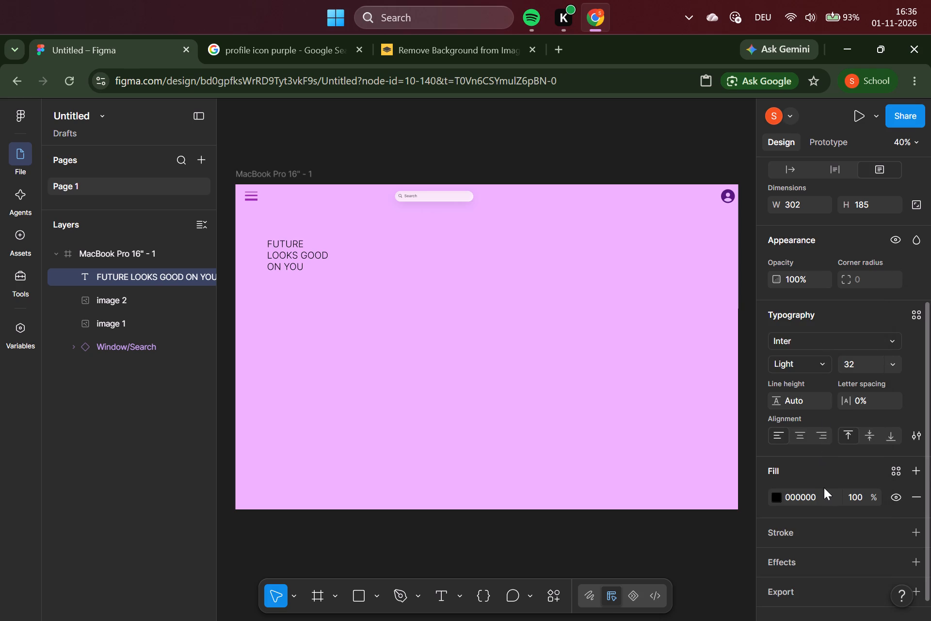
Change the fill colour of the "FUTURE LOOKS GOOD ON YOU" text to dark purple 471F66.
click(825, 495)
scroll(827, 394, down, 2)
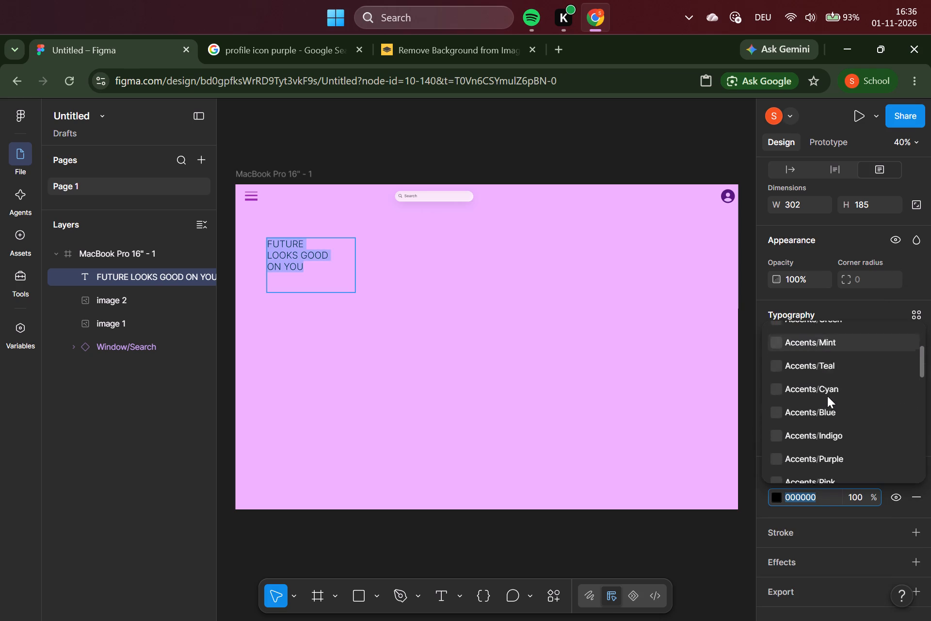
scroll(827, 396, down, 6)
click(817, 472)
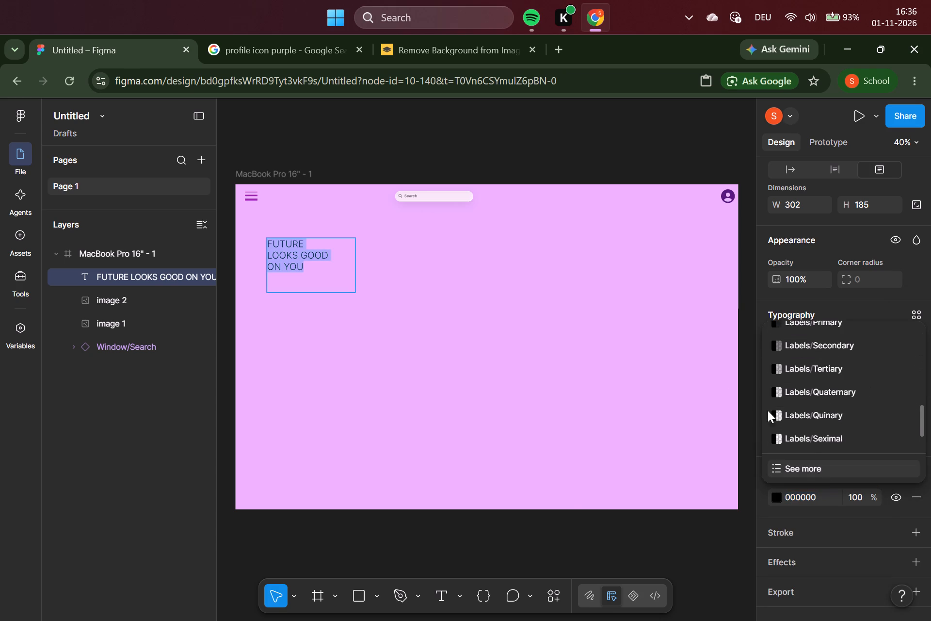
click(609, 314)
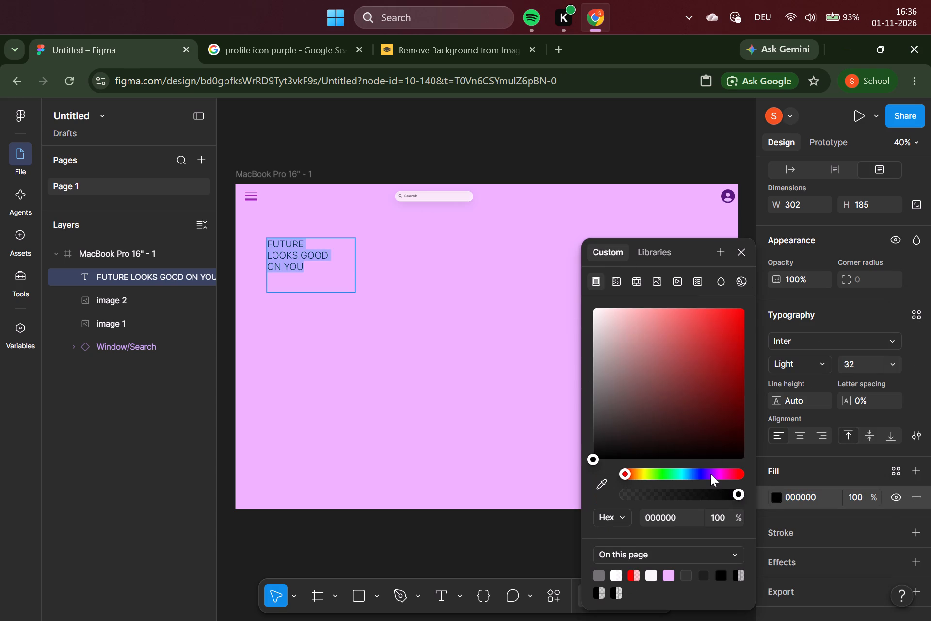
click(700, 477)
click(711, 478)
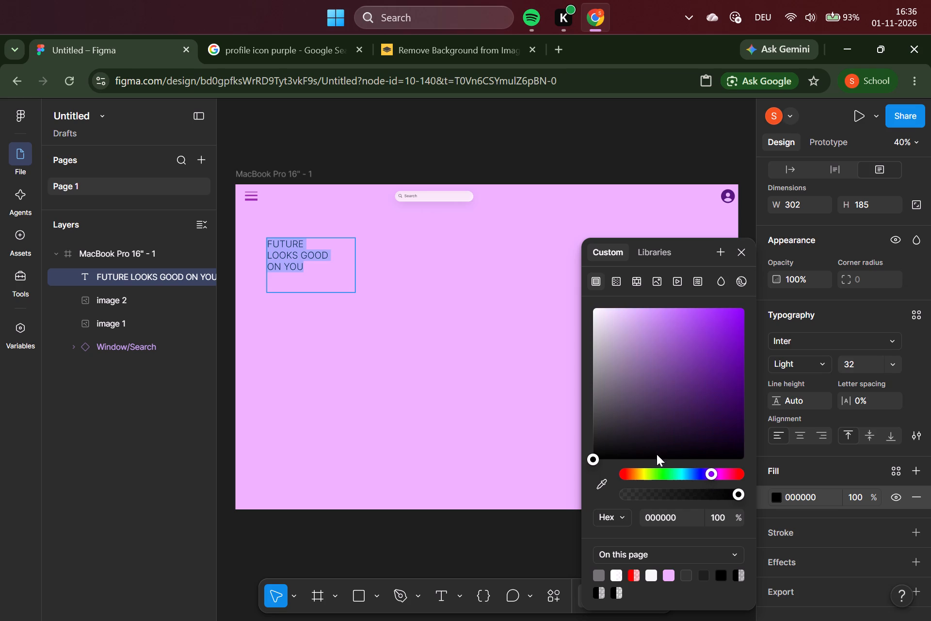
drag(592, 453, 726, 353)
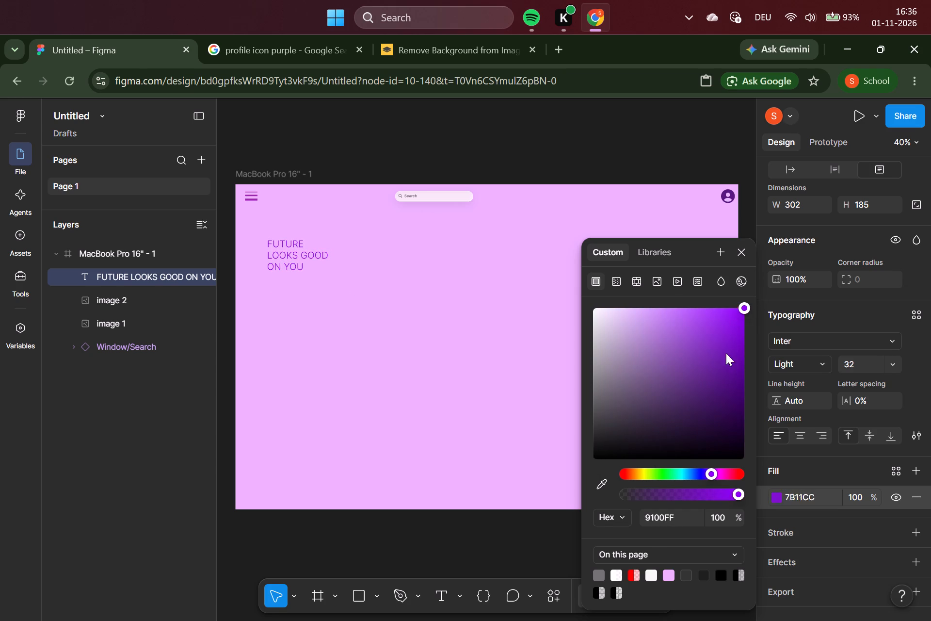
drag(726, 353, 659, 396)
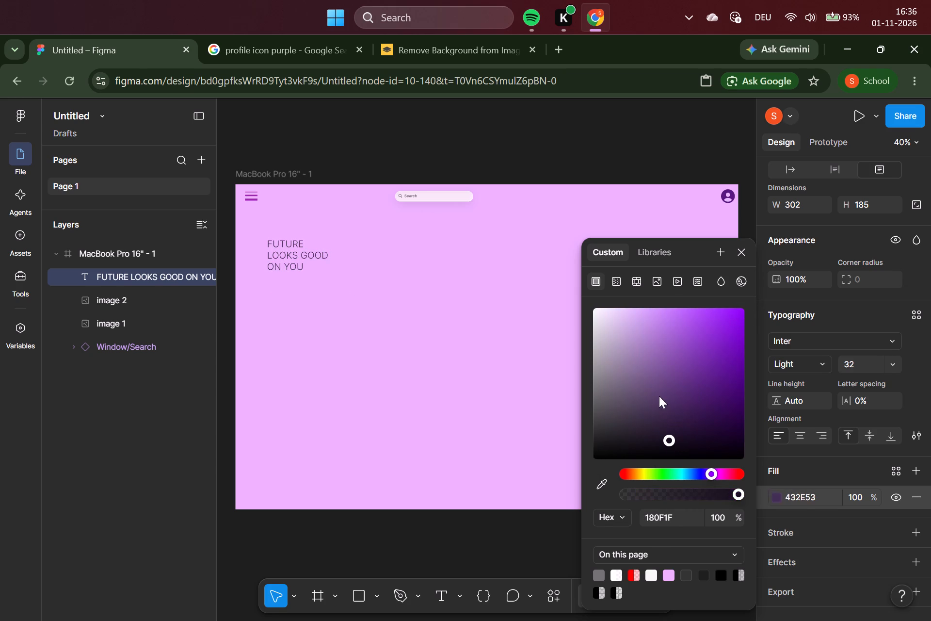
drag(659, 396, 658, 366)
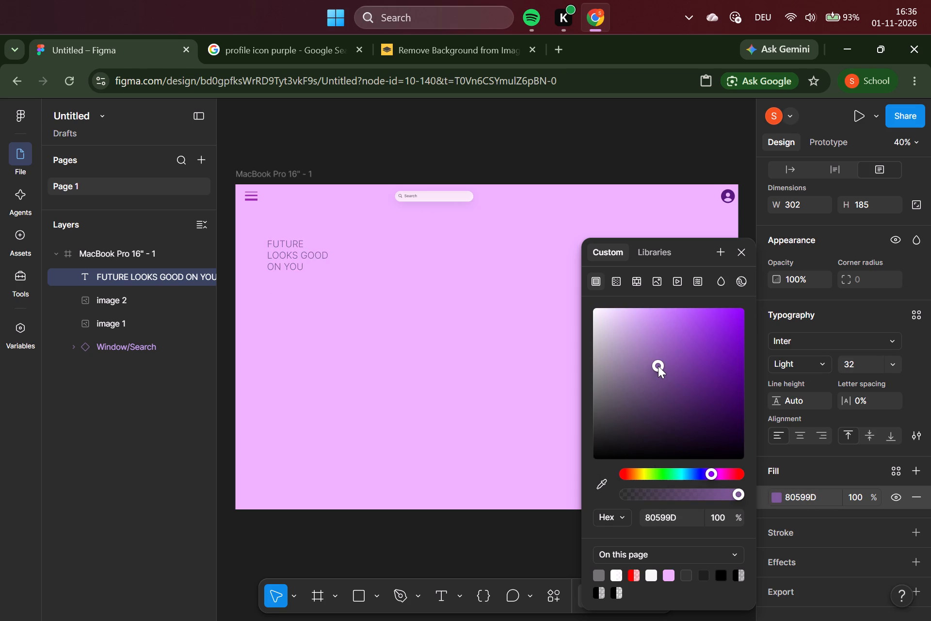
drag(658, 366, 674, 347)
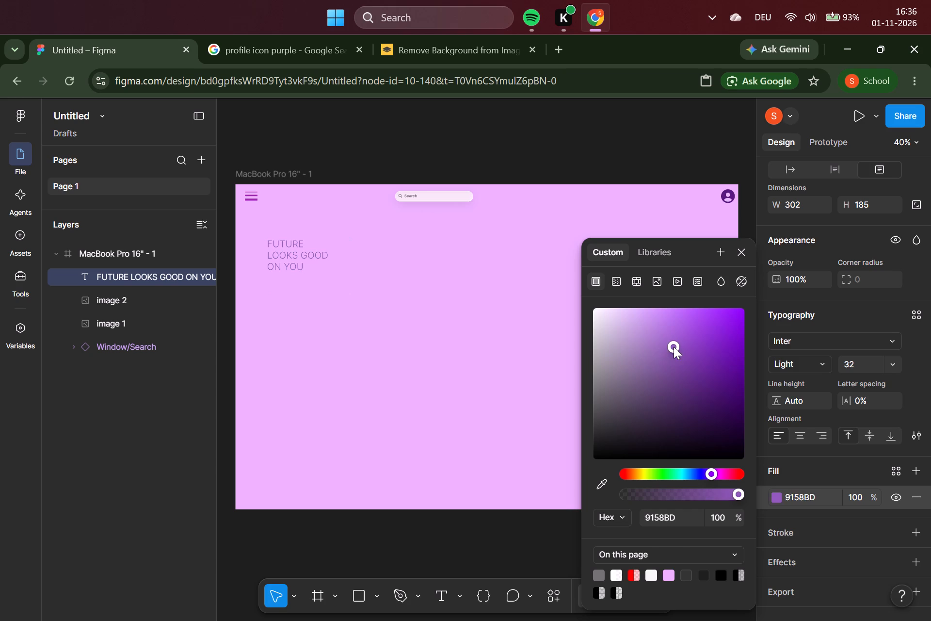
drag(674, 347, 699, 398)
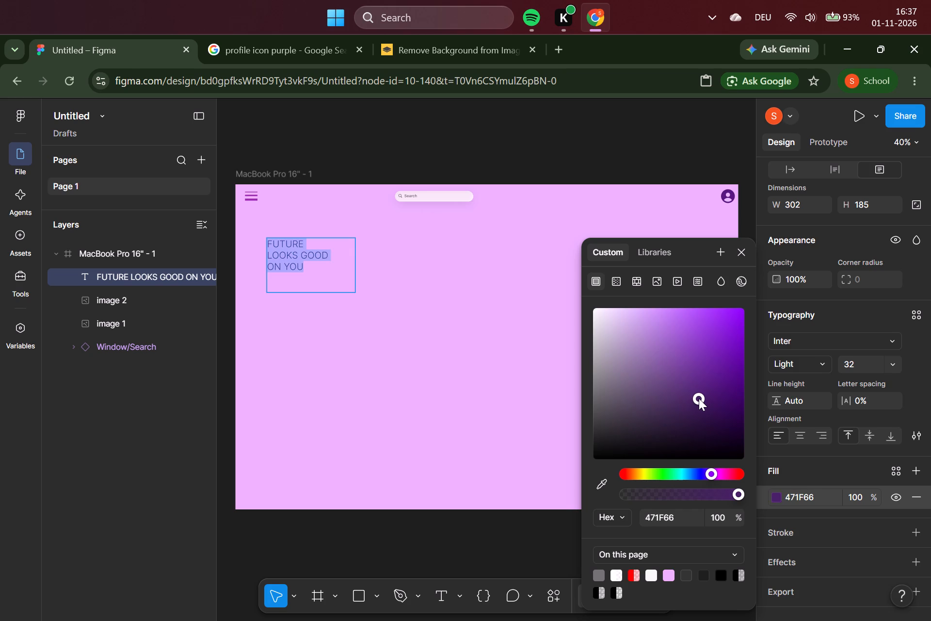
click(664, 167)
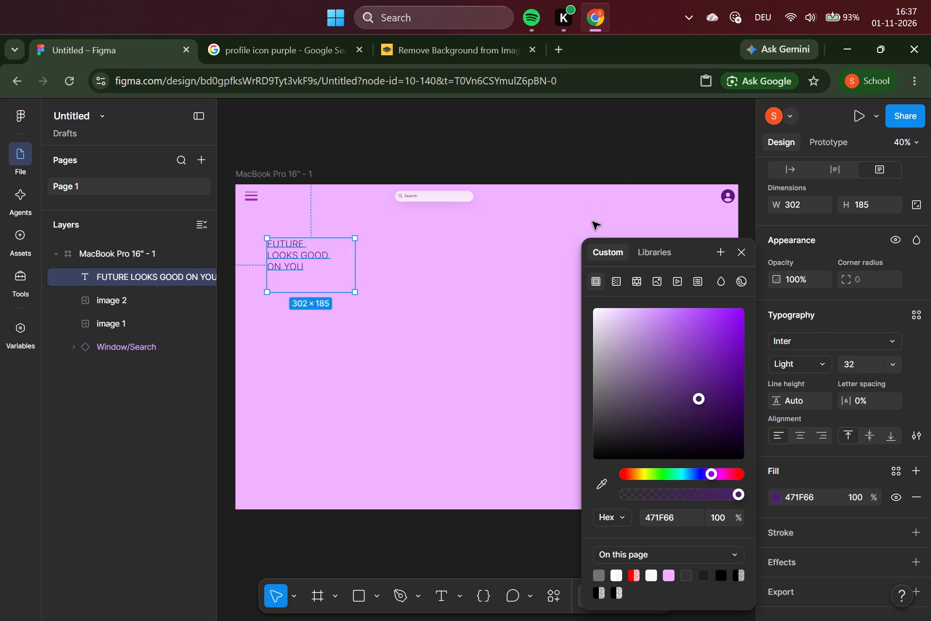
click(594, 228)
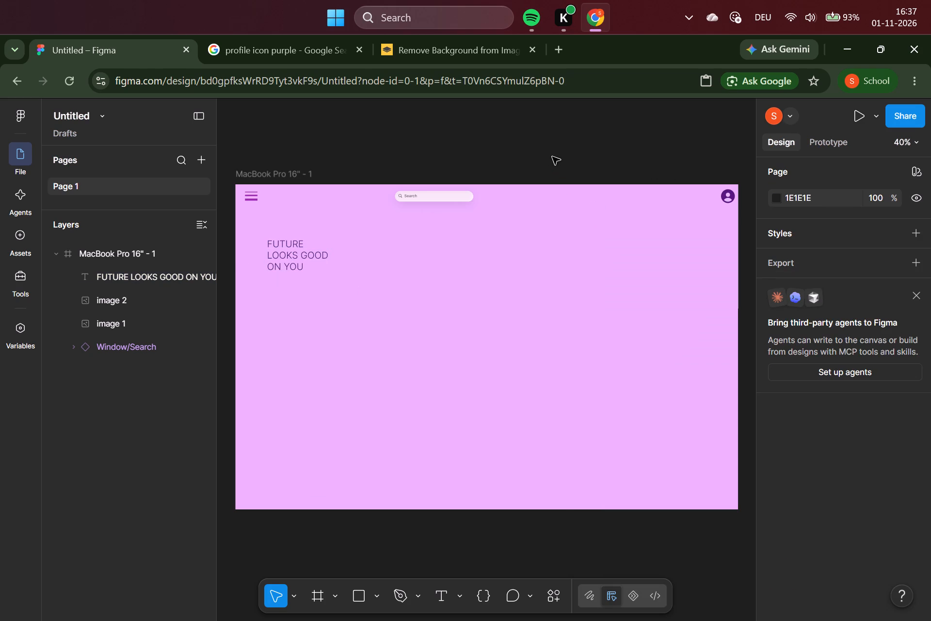
click(552, 157)
Add a divider line below the headline as a text object of 12 underscores, at about X 103, Y 353.
drag(266, 286, 310, 300)
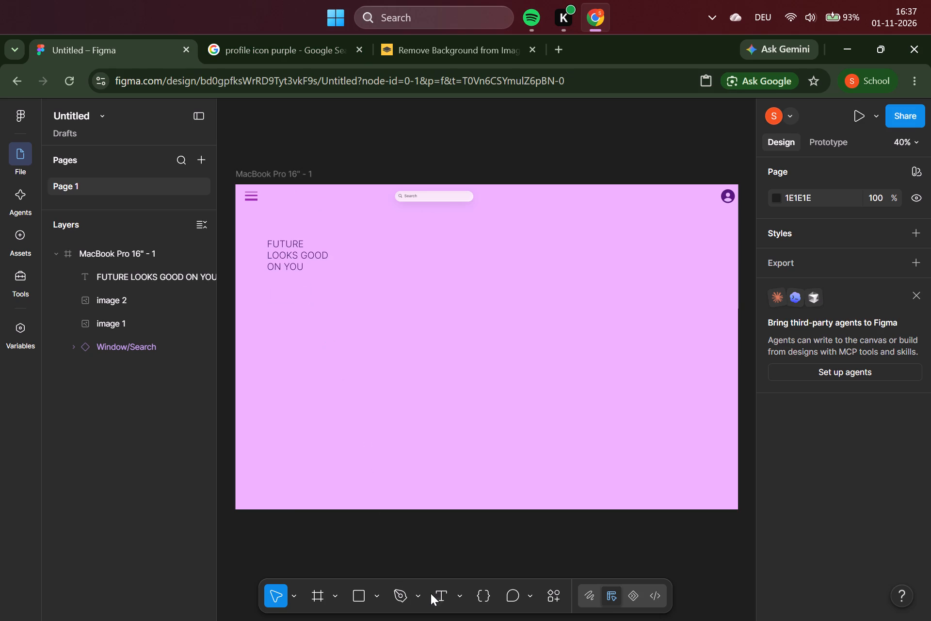
click(432, 593)
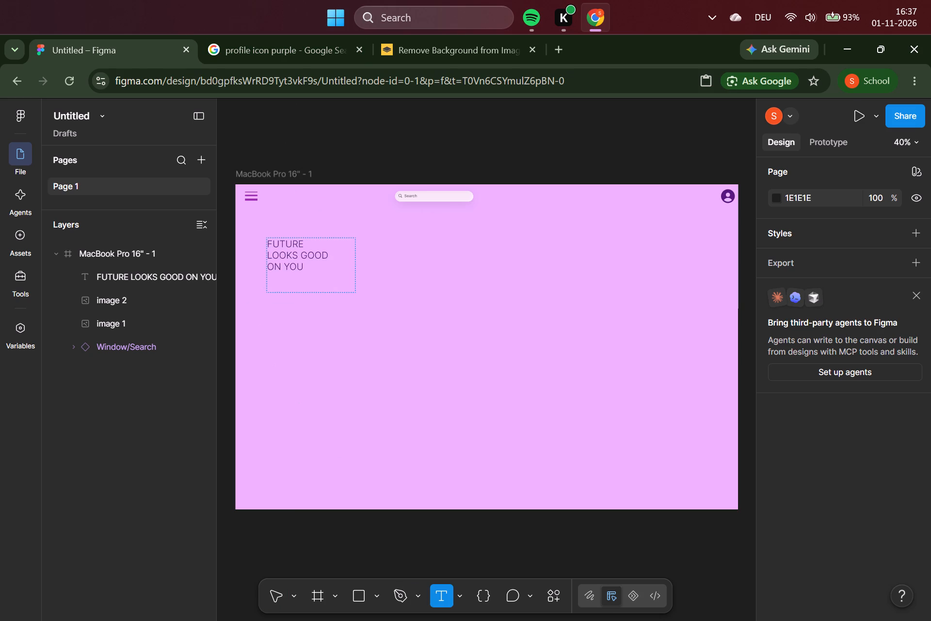
click(265, 287)
drag(265, 287, 292, 287)
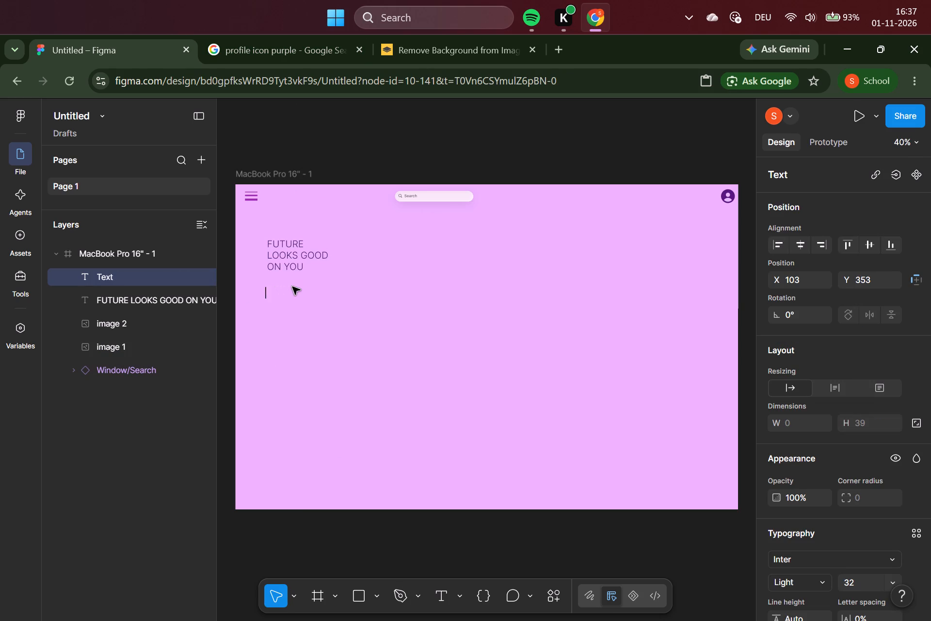
drag(292, 287, 297, 287)
key(ctrl+minus)
key(ctrl+minus)
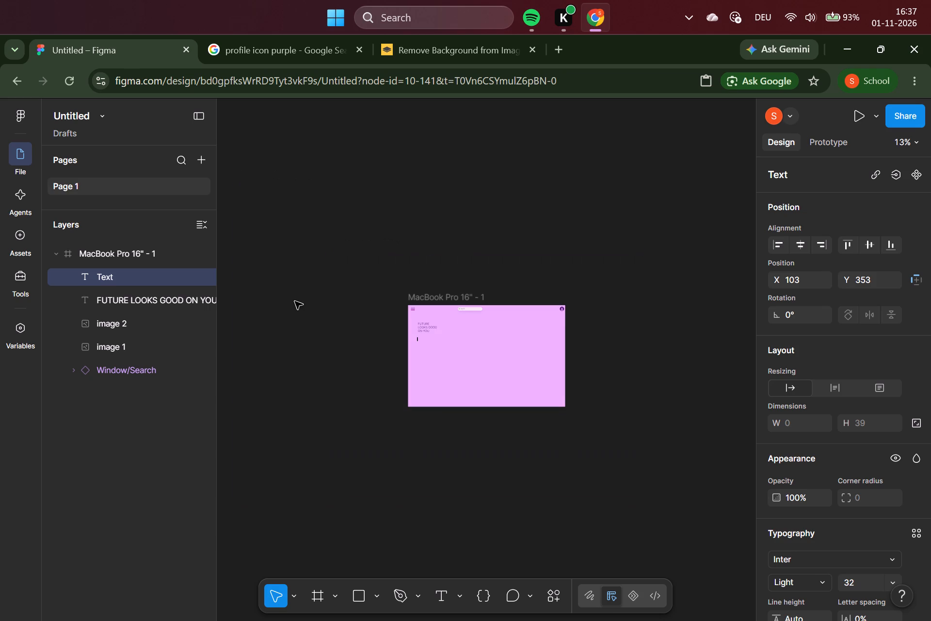
key(minus)
key(BackSpace)
key(ctrl+equal)
key(ctrl+equal)
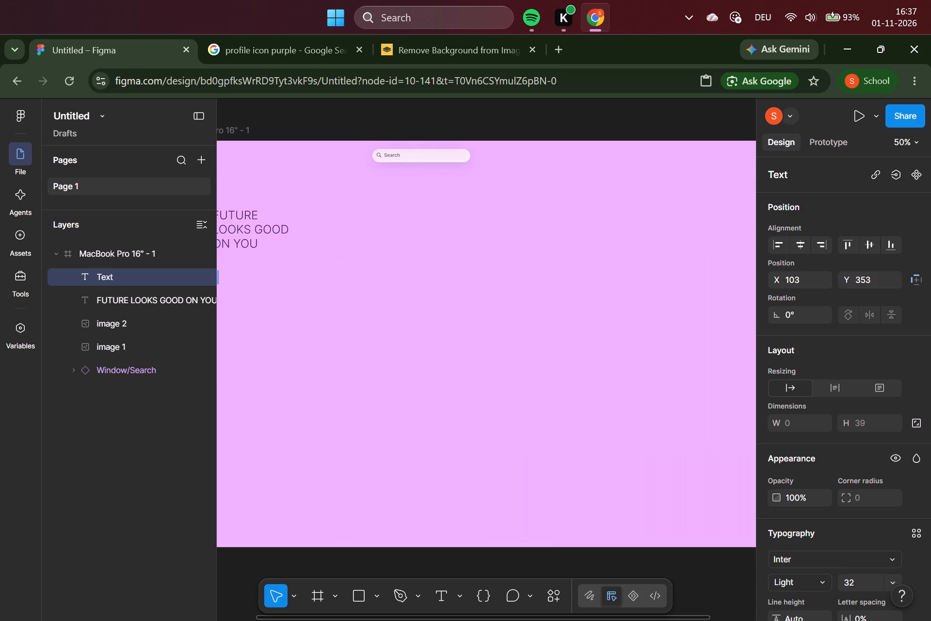
scroll(295, 301, right, 2)
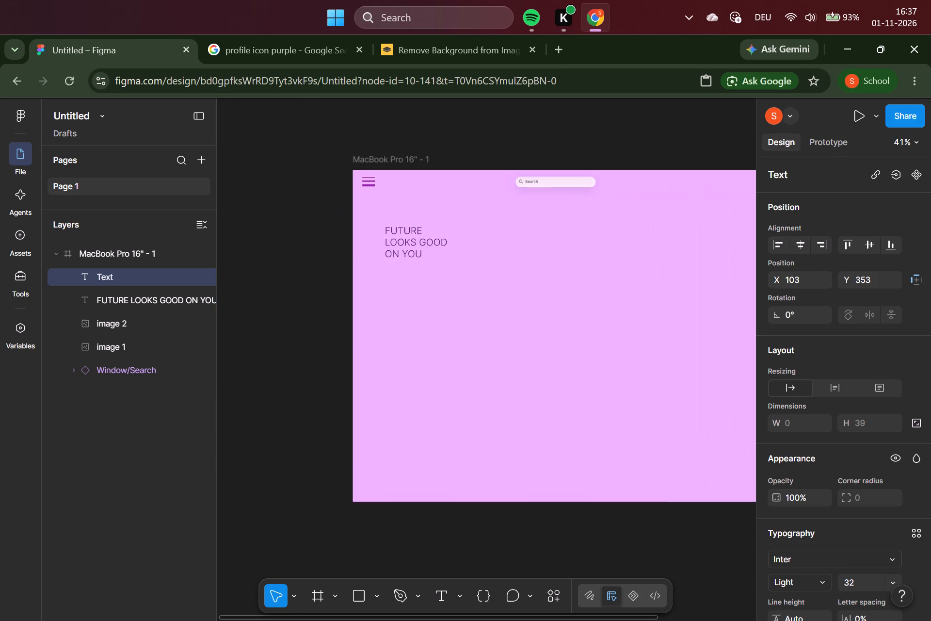
scroll(295, 301, left, 1)
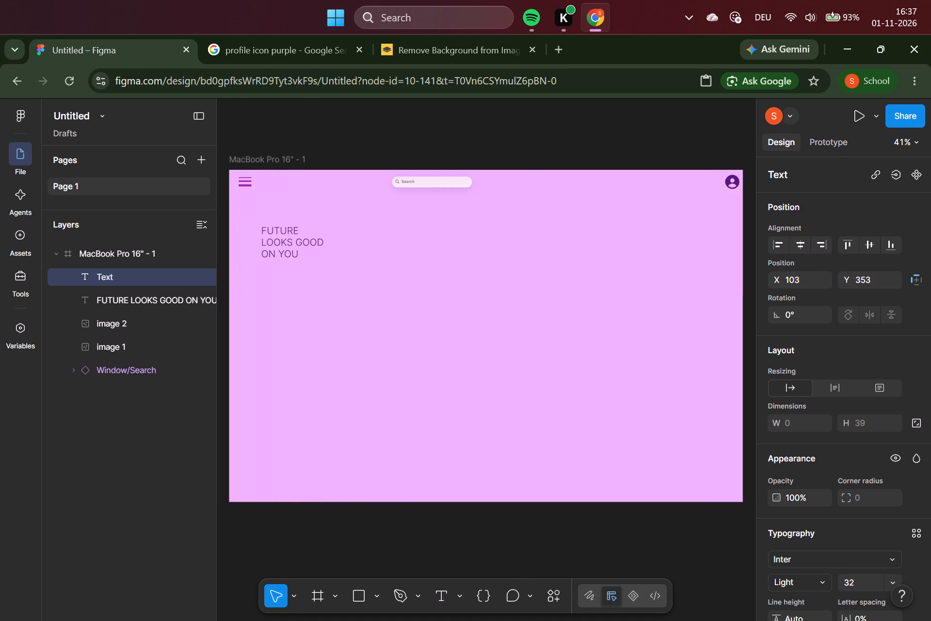
scroll(295, 301, left, 1)
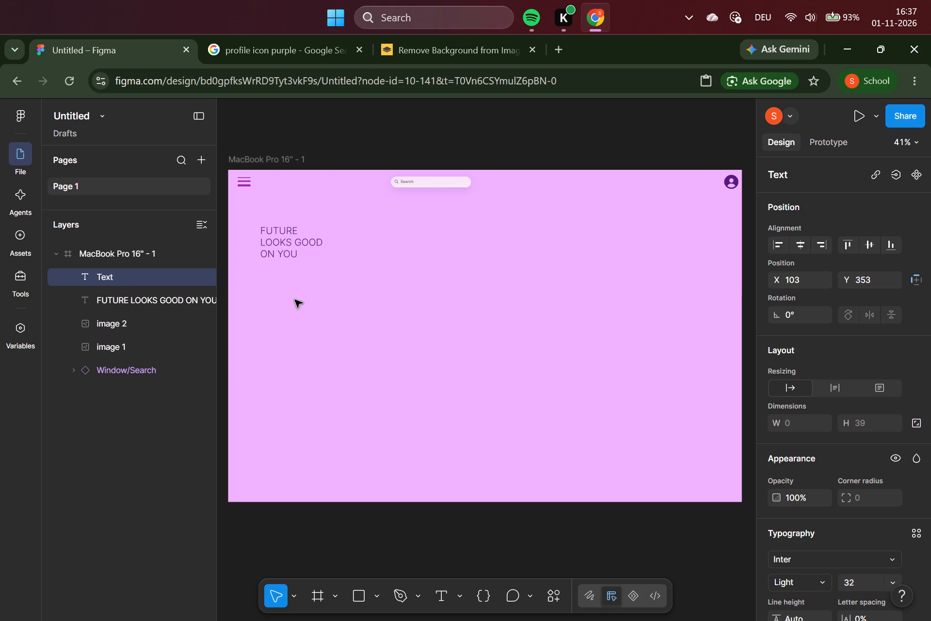
text(---)
key(BackSpace)
key(BackSpace)
key(BackSpace)
text(____________)
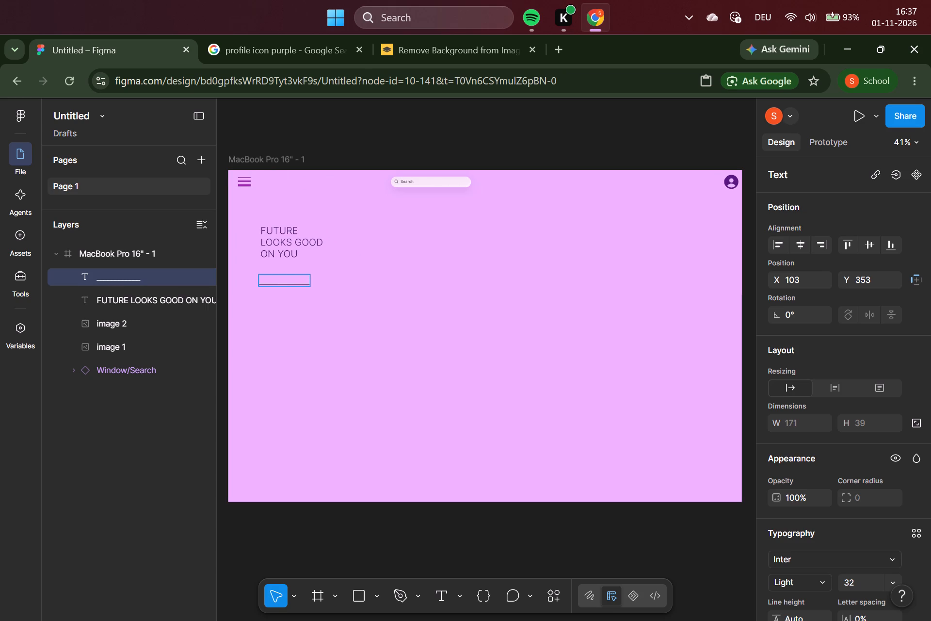
Nudge the underscore line up to sit just beneath "ON YOU", at X 102, Y 288.
key(Up)
key(Up)
click(269, 289)
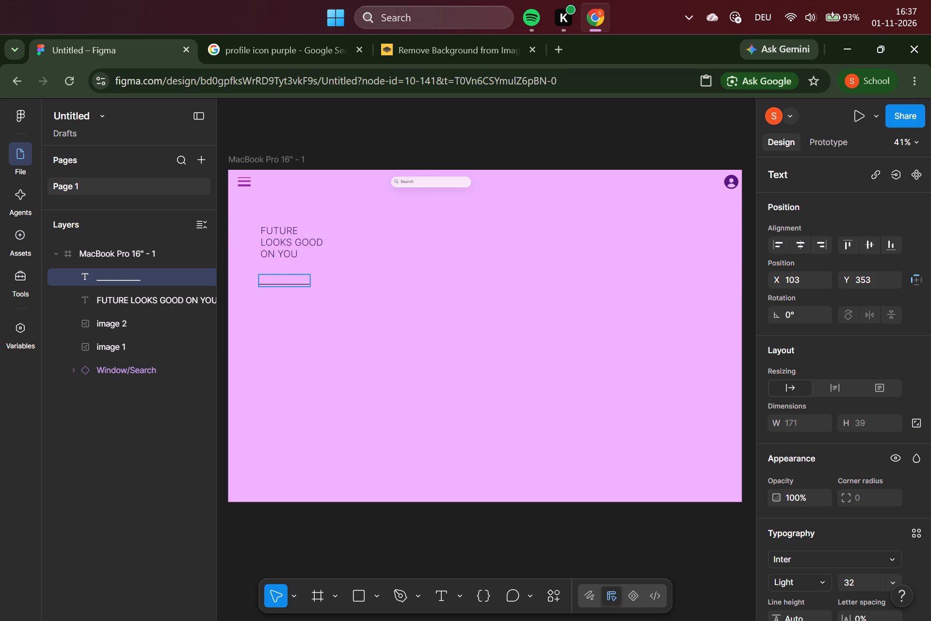
click(255, 280)
key(Up)
key(Up)
key(Up)
key(Up)
key(Up)
key(Up)
key(Up)
key(Up)
key(Up)
key(Up)
key(Up)
key(Up)
key(Up)
key(Up)
key(Up)
key(Up)
key(Up)
key(Up)
key(Up)
key(Up)
key(Up)
key(Up)
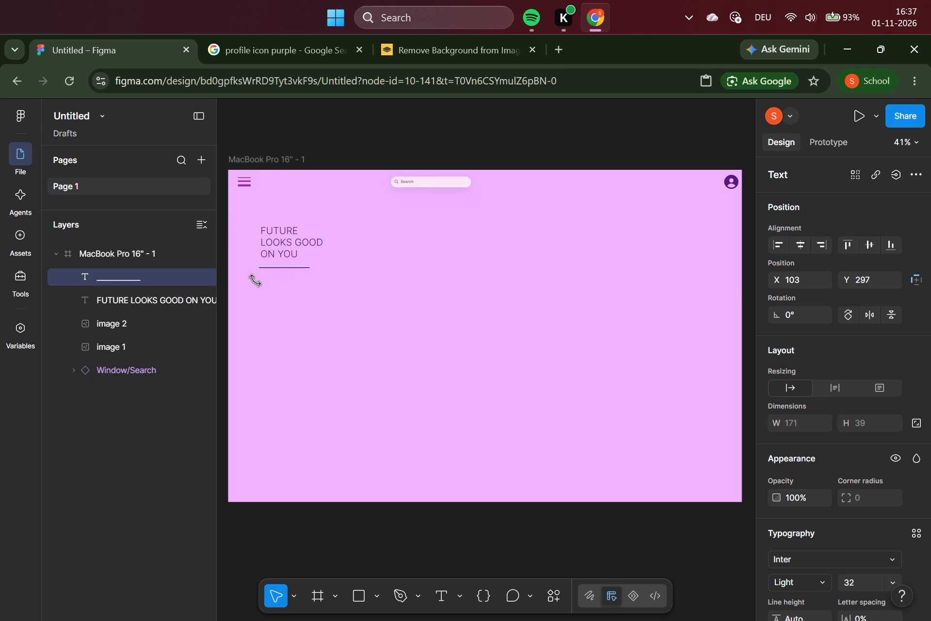
key(Up)
key(Up)
key(Up)
key(Up)
key(Up)
key(Up)
key(Up)
key(Up)
key(Right)
key(Left)
key(Left)
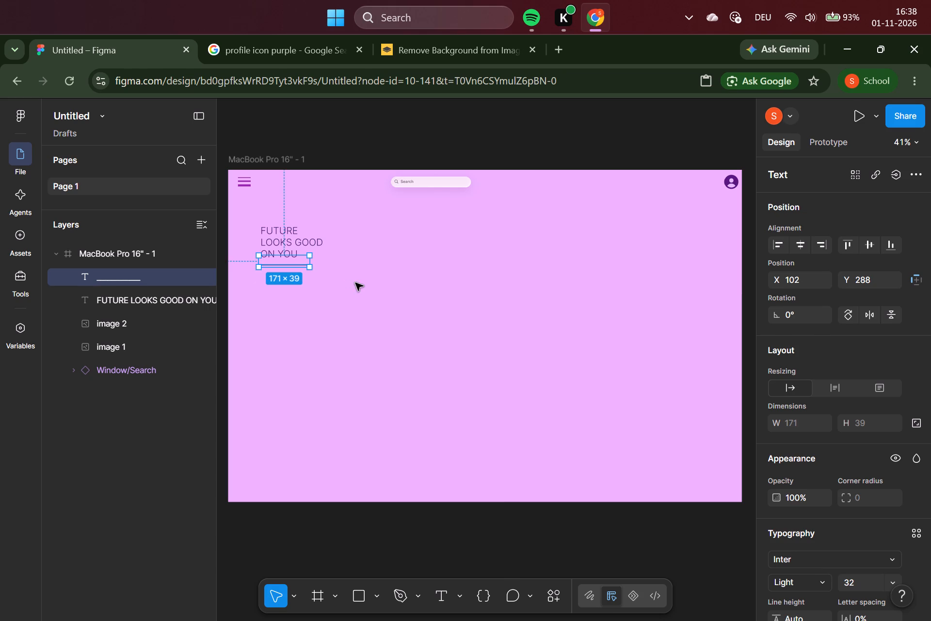
click(355, 283)
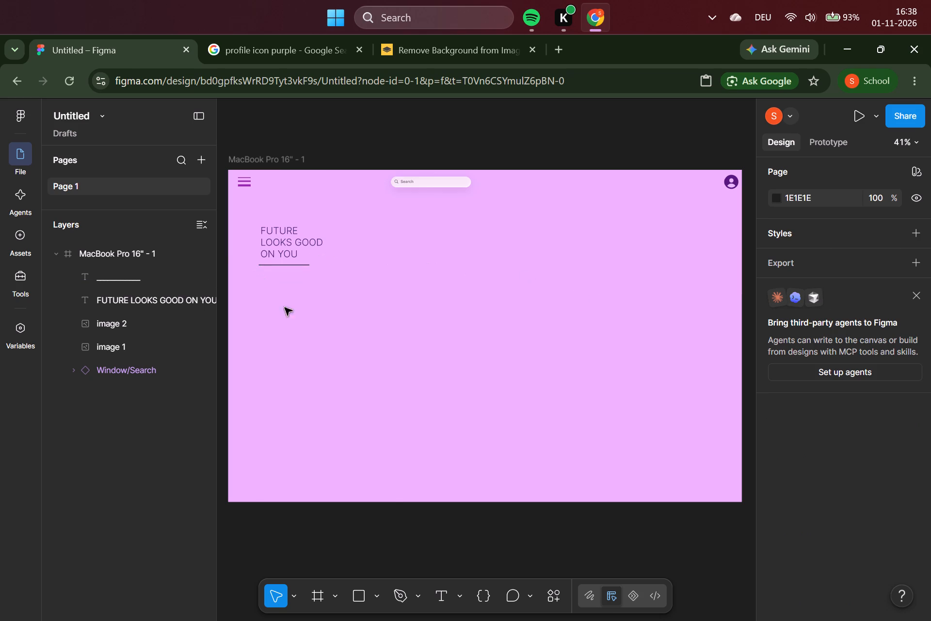
Add a text box of about 867 × 367 at X 100, Y 357 below the underscore line, containing "TOMORROW".
click(431, 597)
drag(259, 274, 344, 341)
click(446, 588)
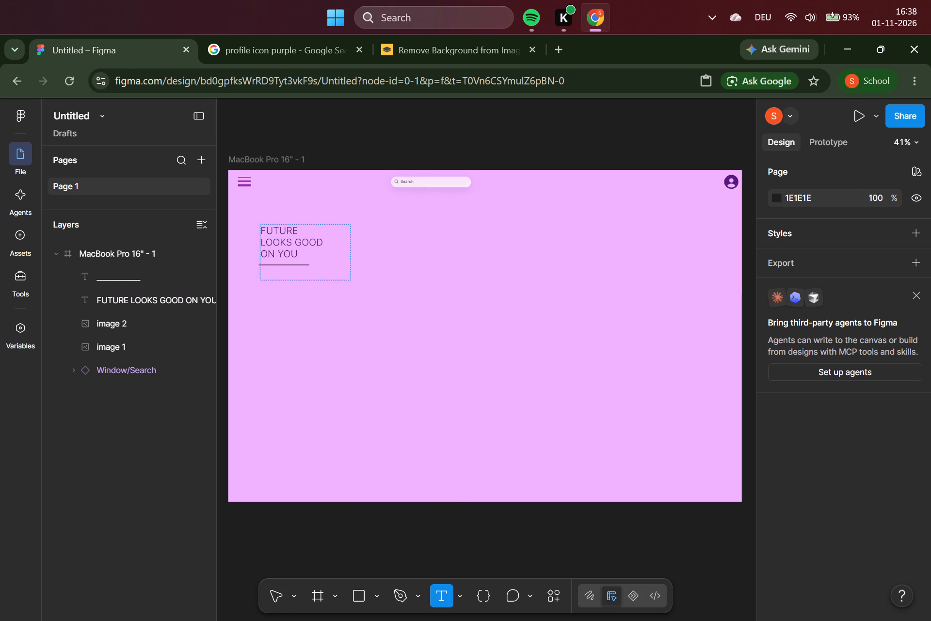
drag(258, 276, 314, 300)
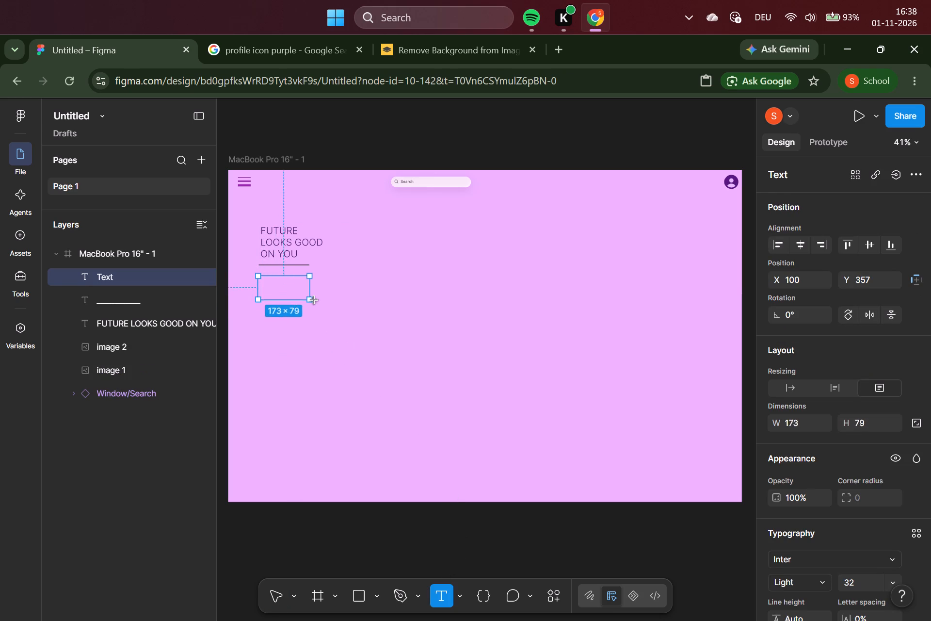
drag(314, 300, 516, 385)
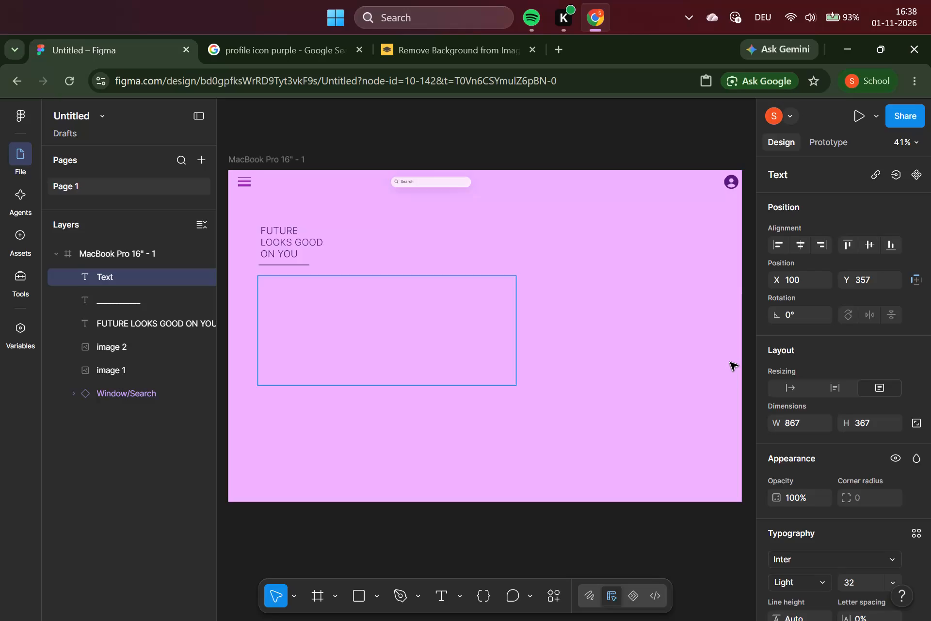
text(TO)
text(MORROW)
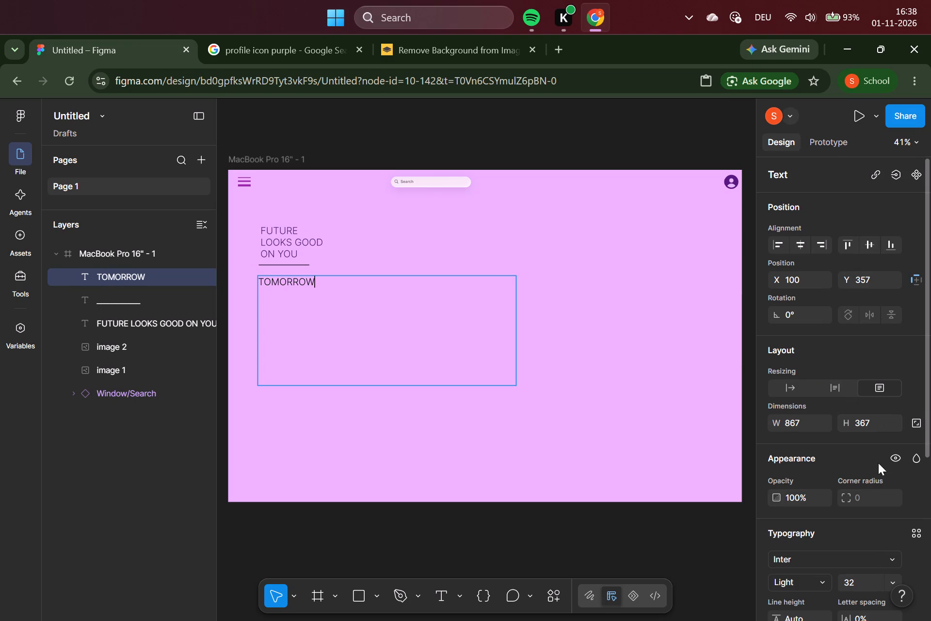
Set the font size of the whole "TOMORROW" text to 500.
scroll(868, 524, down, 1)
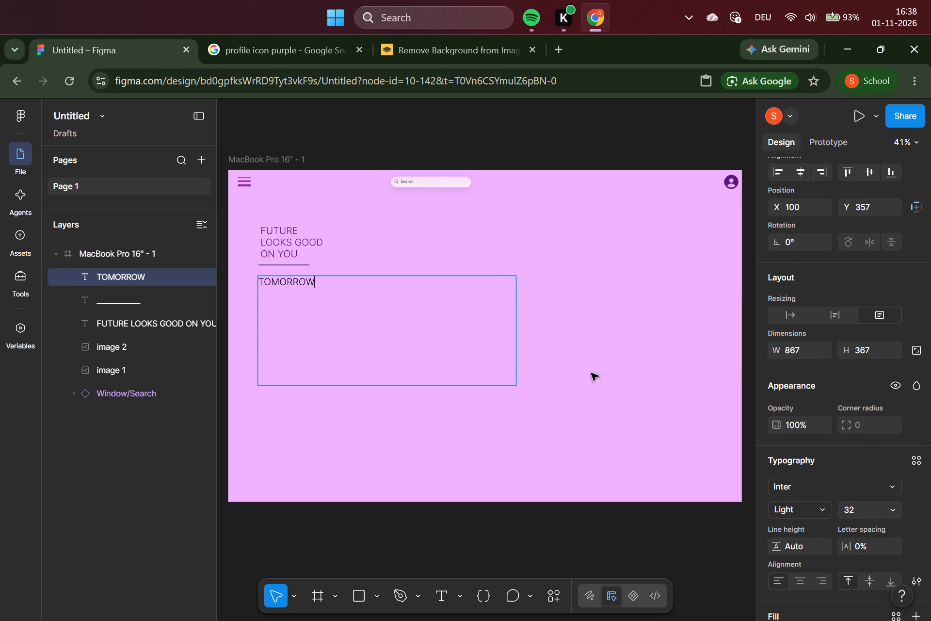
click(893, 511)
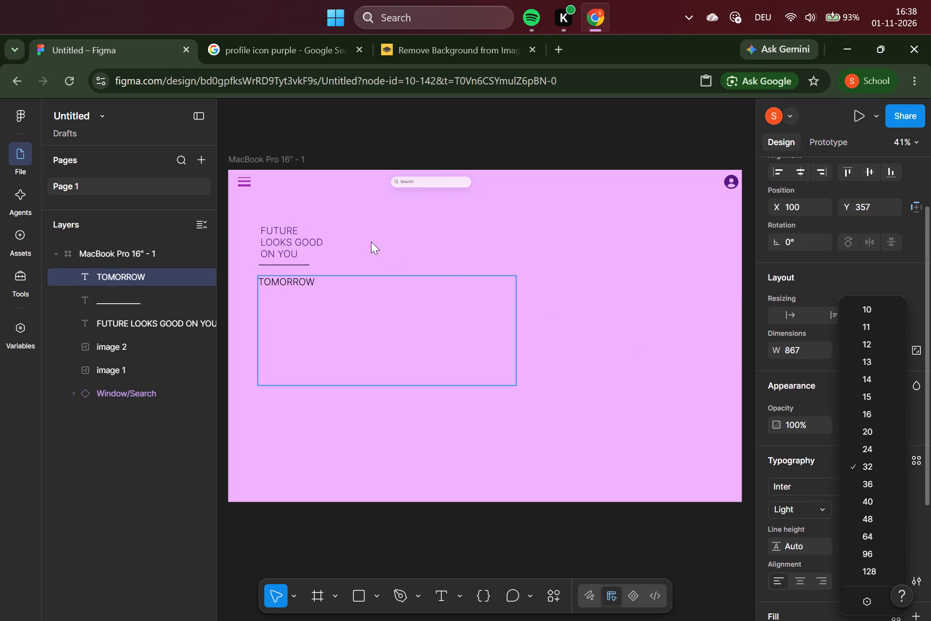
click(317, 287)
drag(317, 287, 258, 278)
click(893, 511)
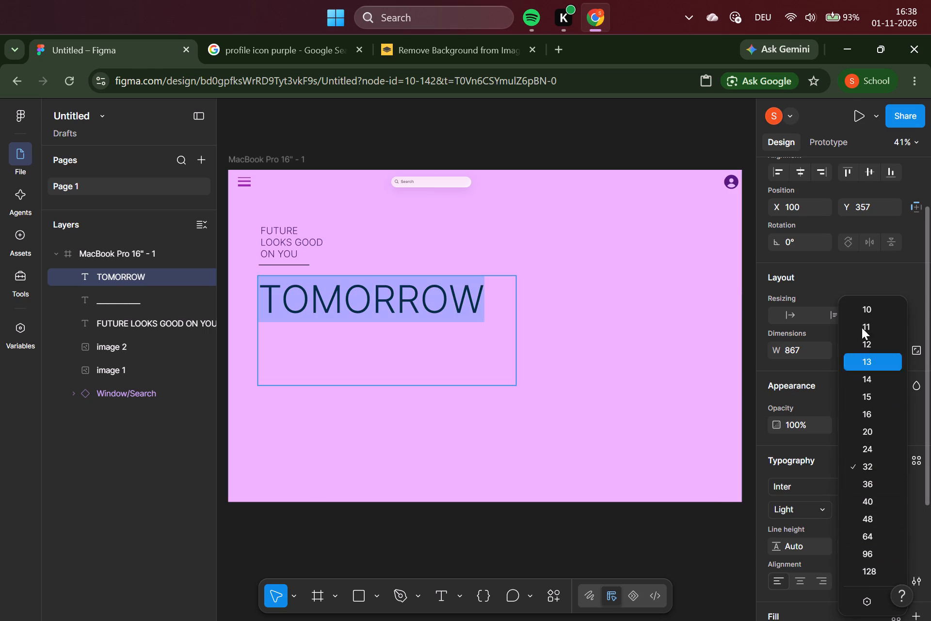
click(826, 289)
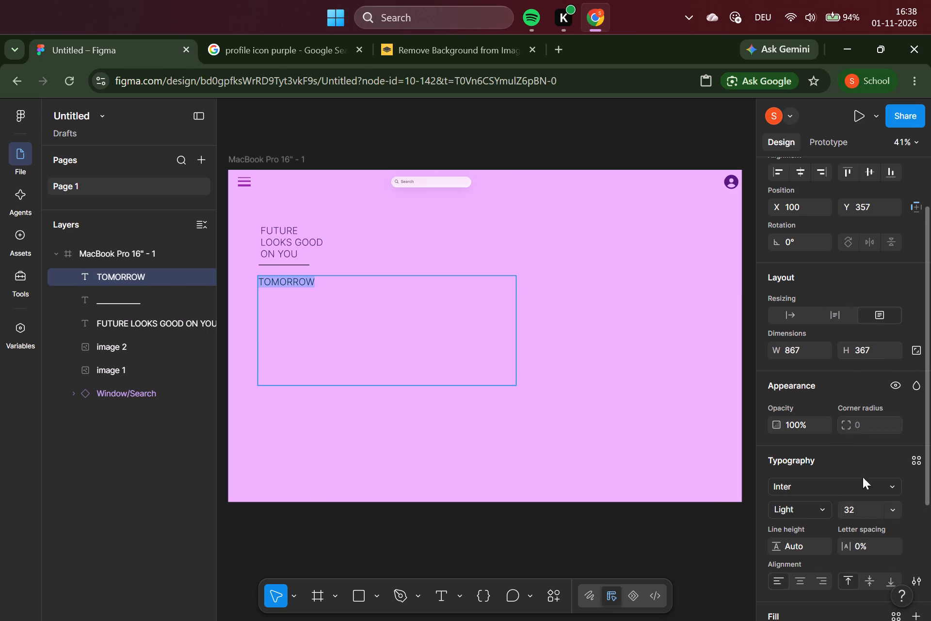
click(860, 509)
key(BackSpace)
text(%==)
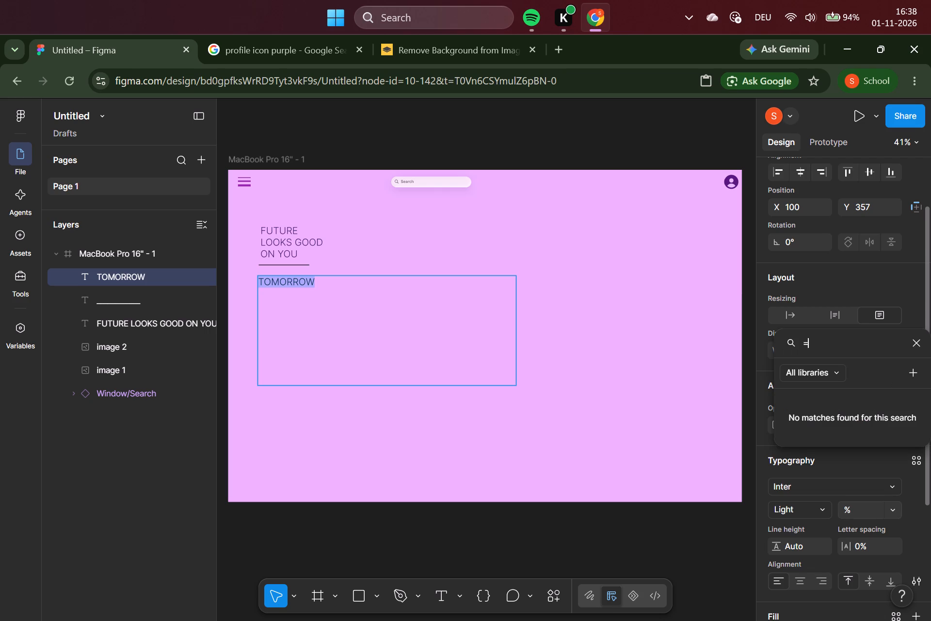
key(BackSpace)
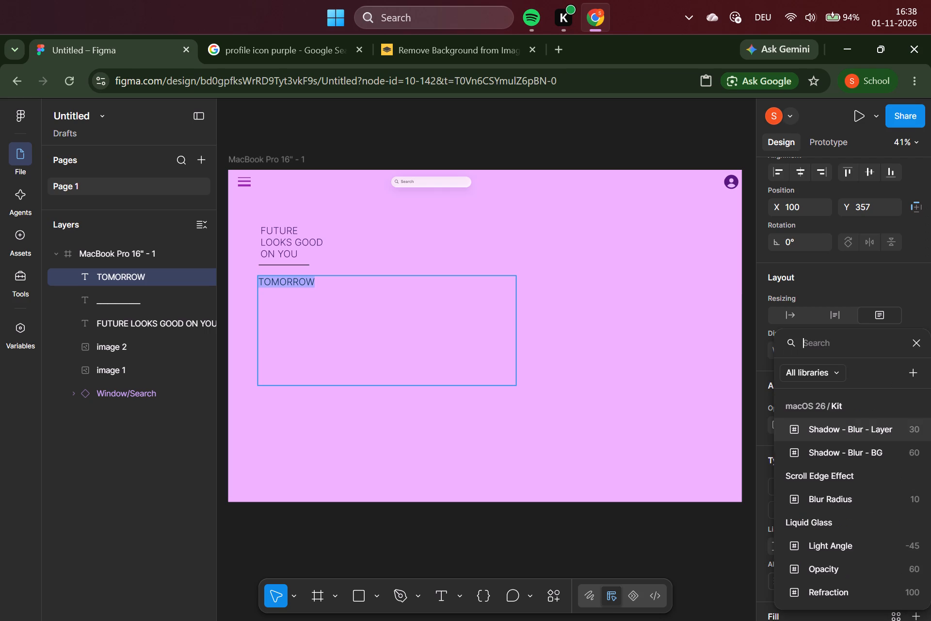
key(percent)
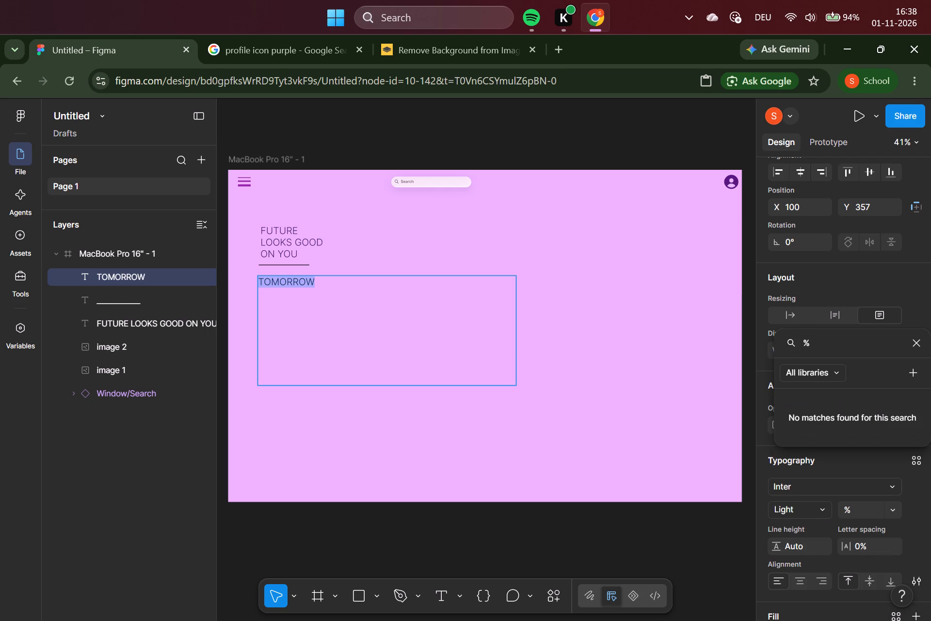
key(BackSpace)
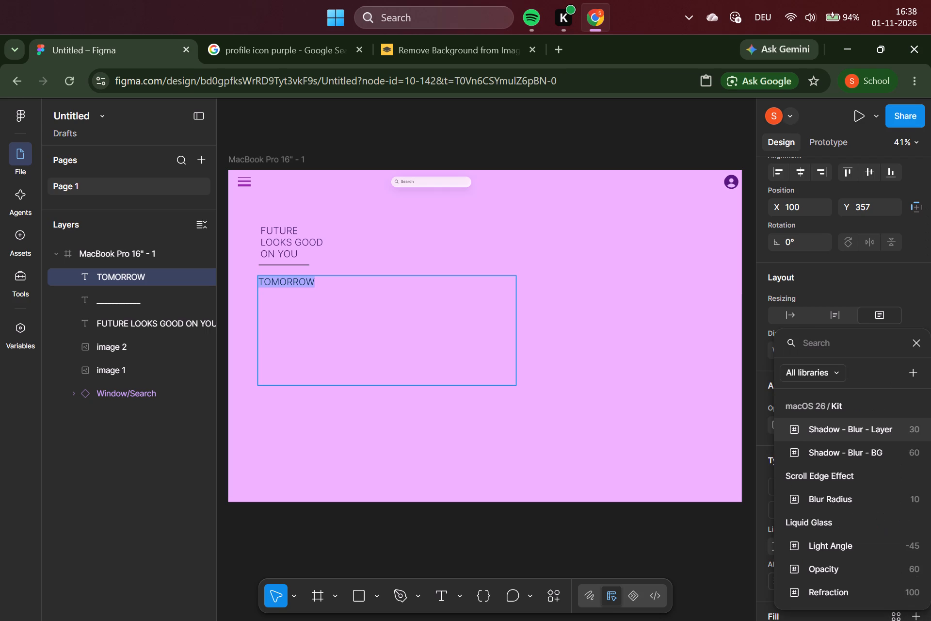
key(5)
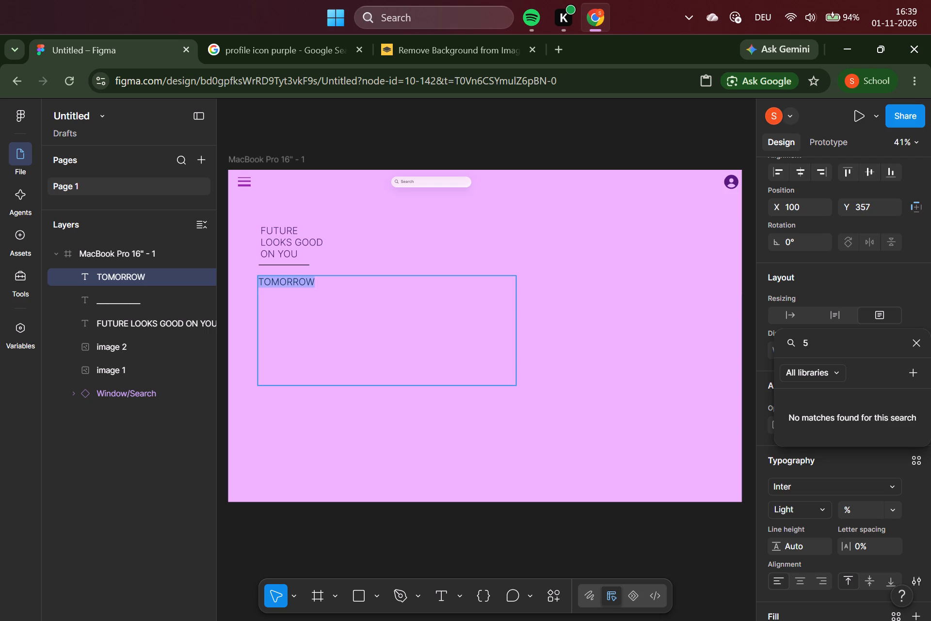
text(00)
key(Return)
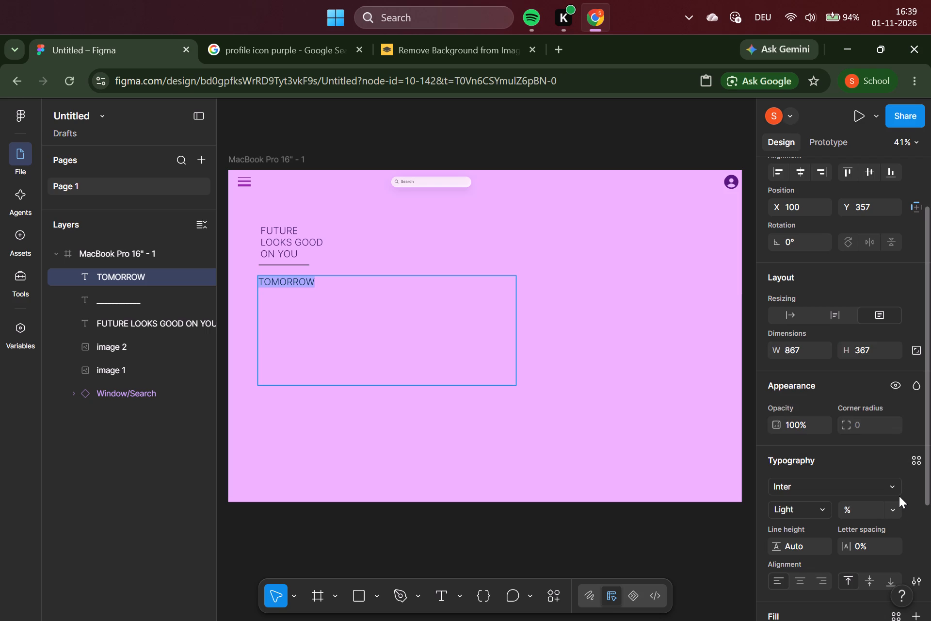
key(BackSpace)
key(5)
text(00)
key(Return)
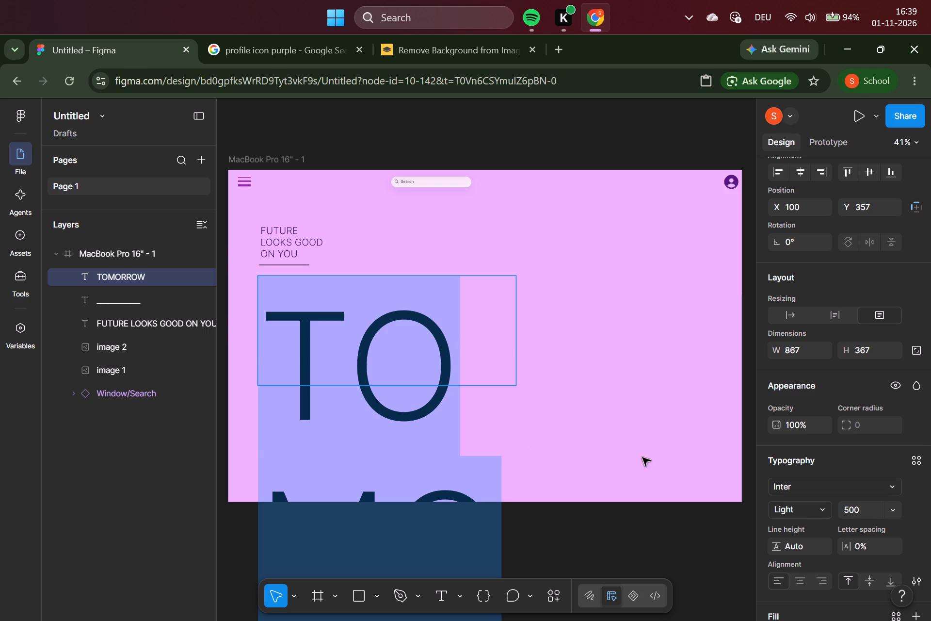
Change the font of the "TOMORROW" text to Italiana.
click(778, 483)
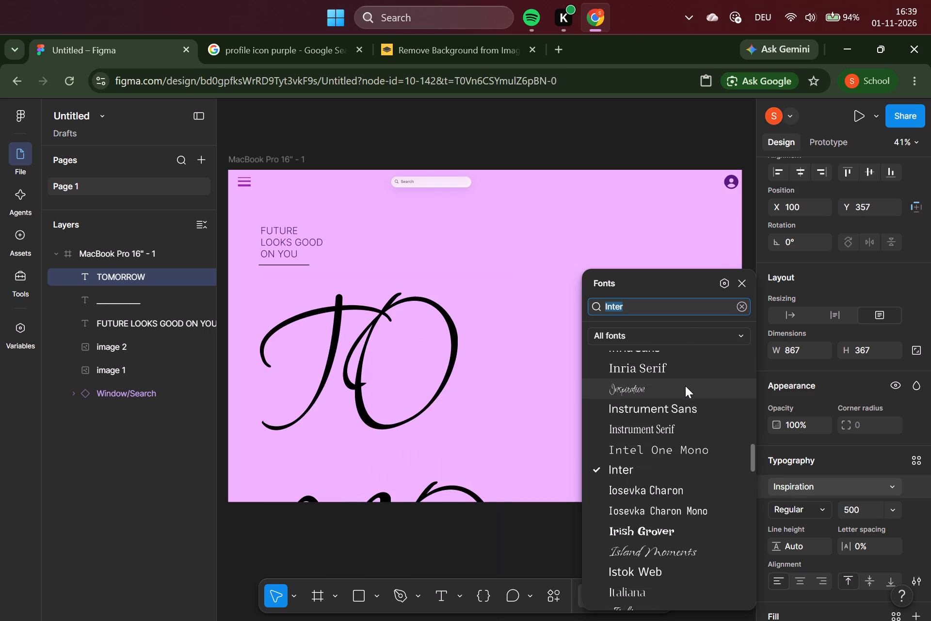
scroll(689, 391, down, 2)
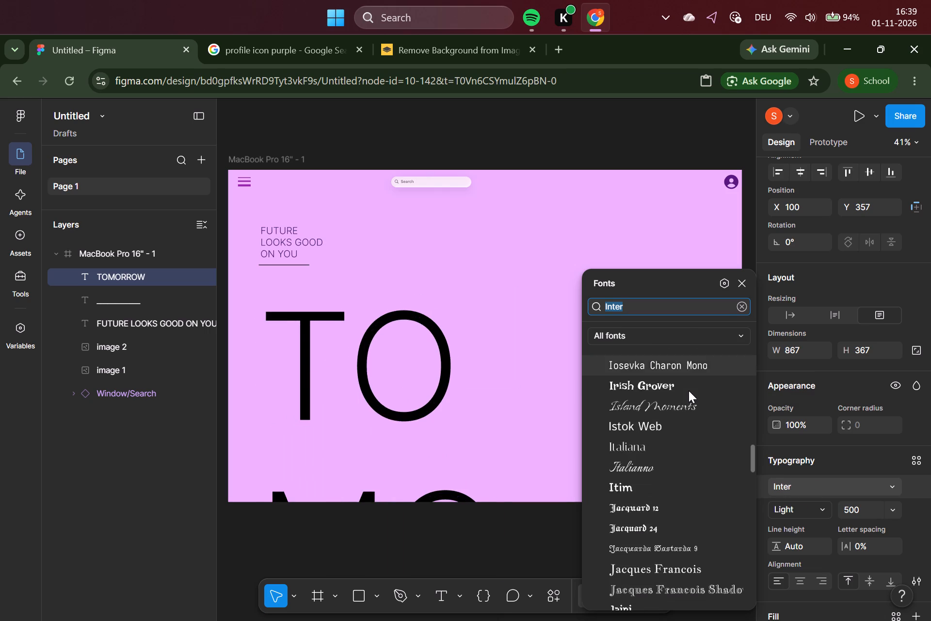
scroll(689, 391, down, 1)
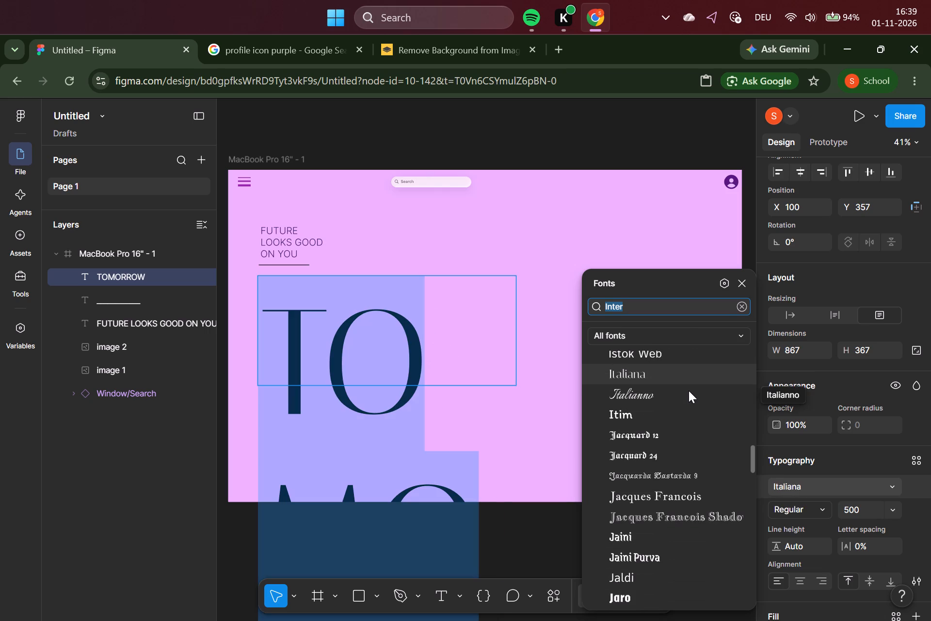
click(694, 377)
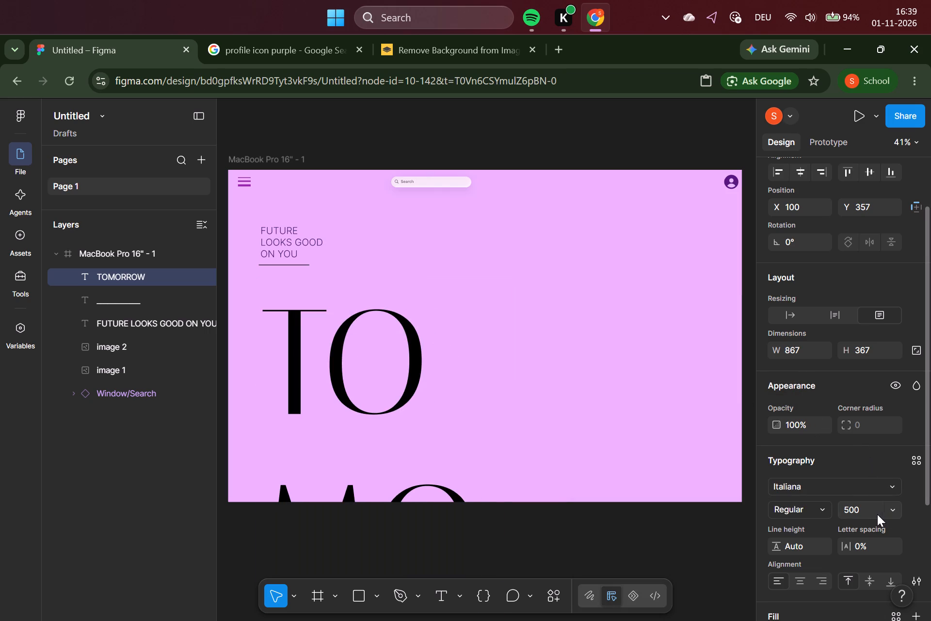
Reduce the font size of the "TOMORROW" text to 250, trying 400 and 300 first.
click(873, 511)
key(BackSpace)
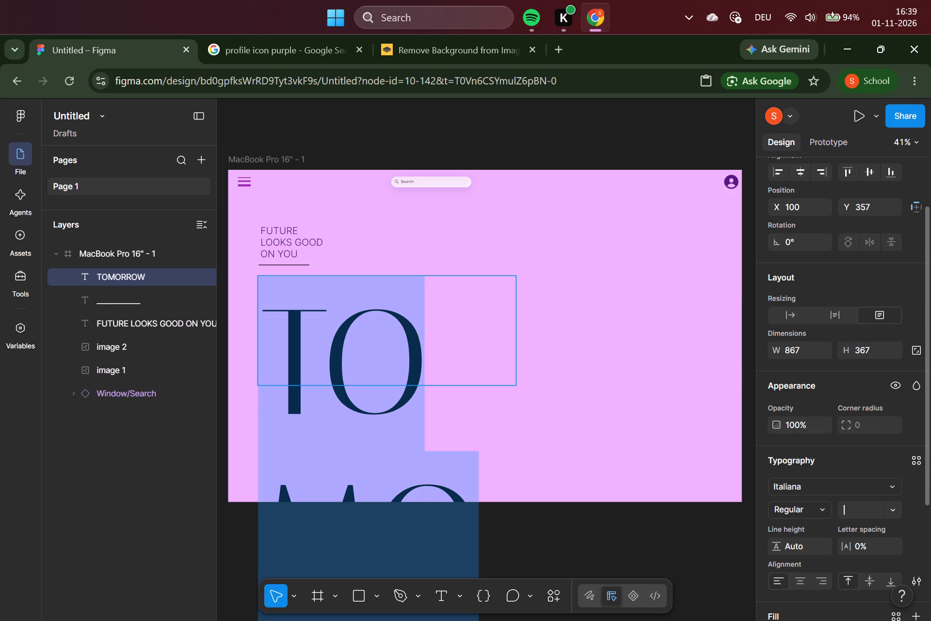
text(400)
key(Return)
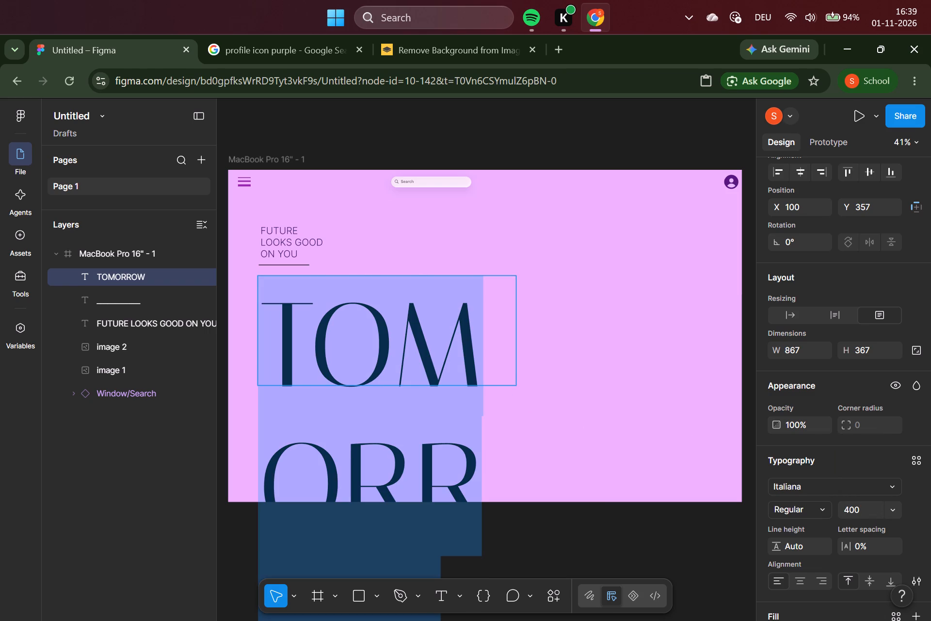
click(870, 505)
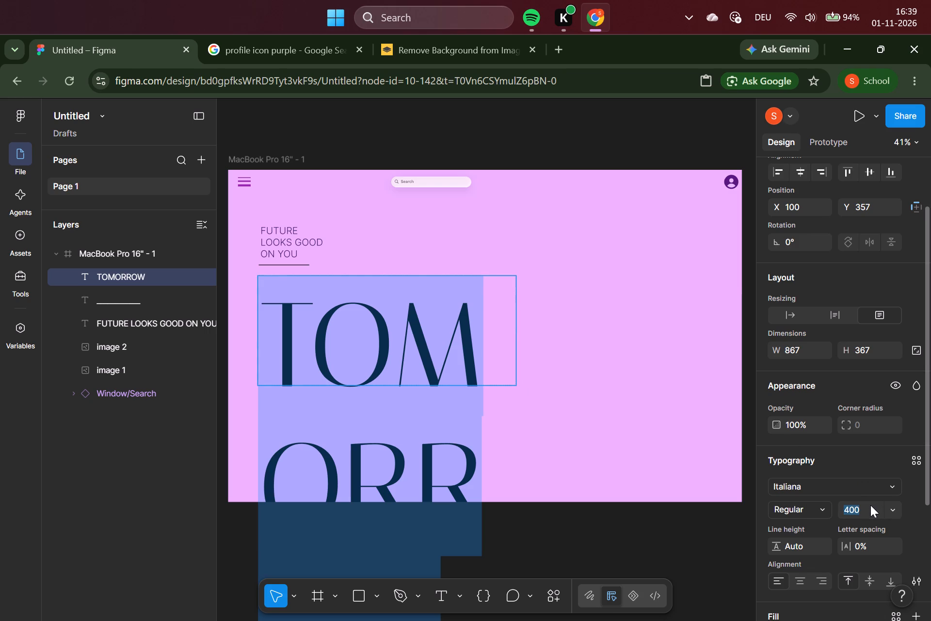
key(BackSpace)
text(300)
key(Return)
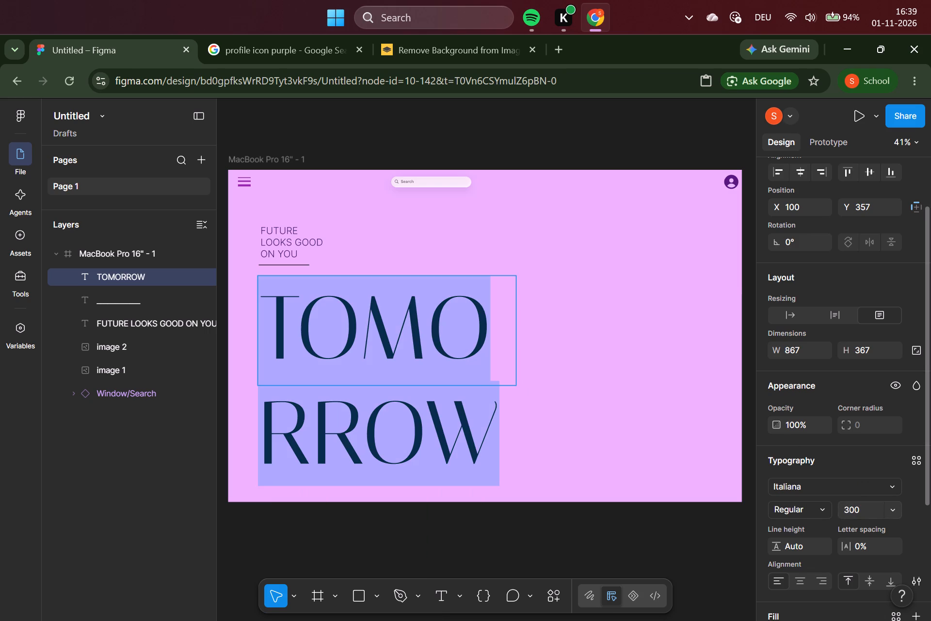
click(867, 507)
key(BackSpace)
text(250)
key(Return)
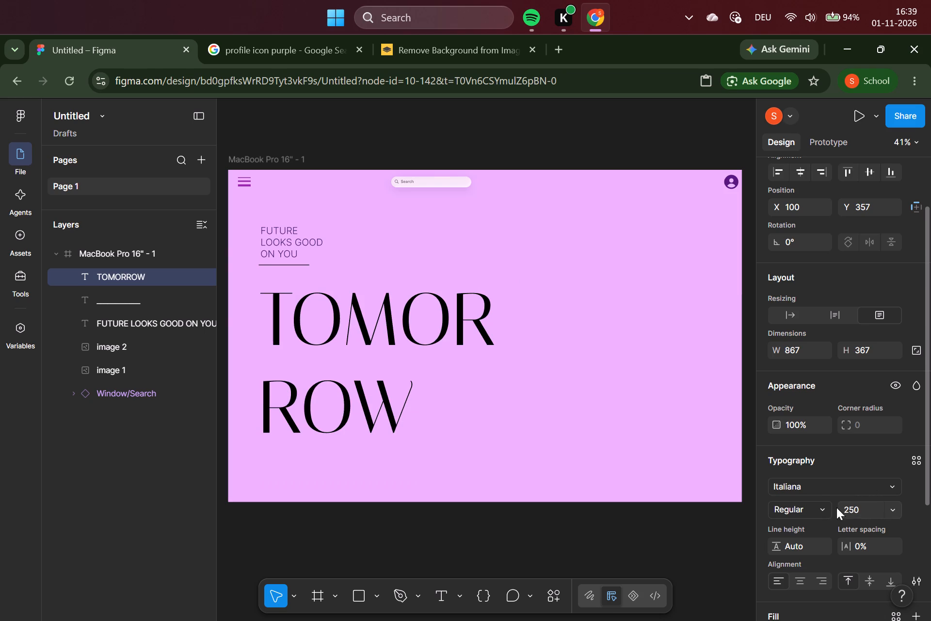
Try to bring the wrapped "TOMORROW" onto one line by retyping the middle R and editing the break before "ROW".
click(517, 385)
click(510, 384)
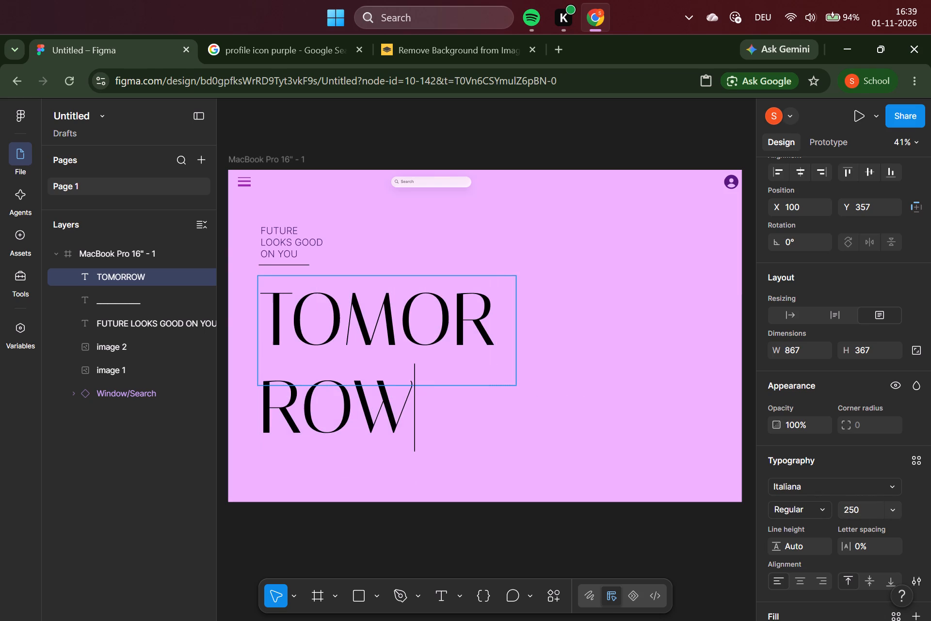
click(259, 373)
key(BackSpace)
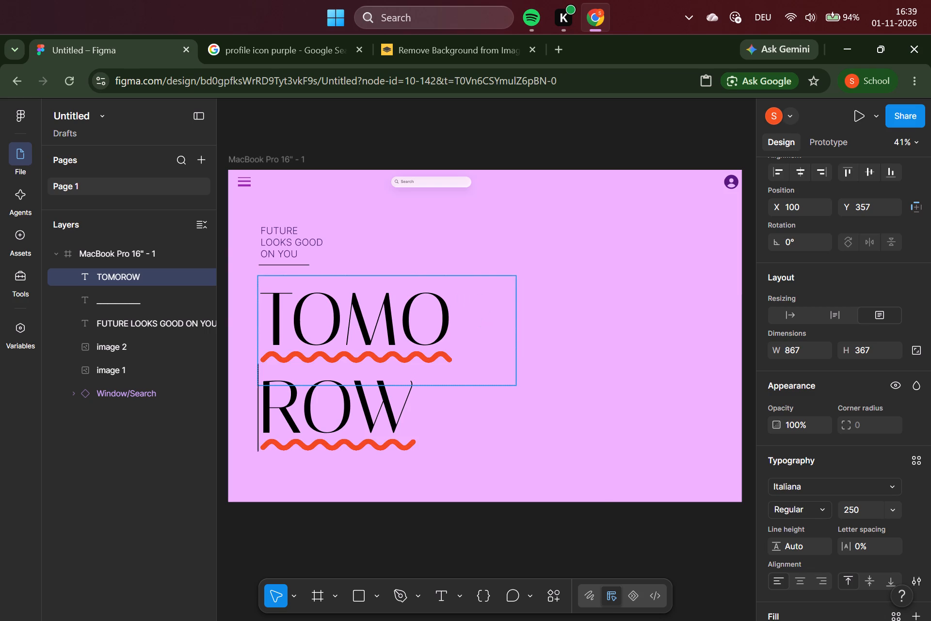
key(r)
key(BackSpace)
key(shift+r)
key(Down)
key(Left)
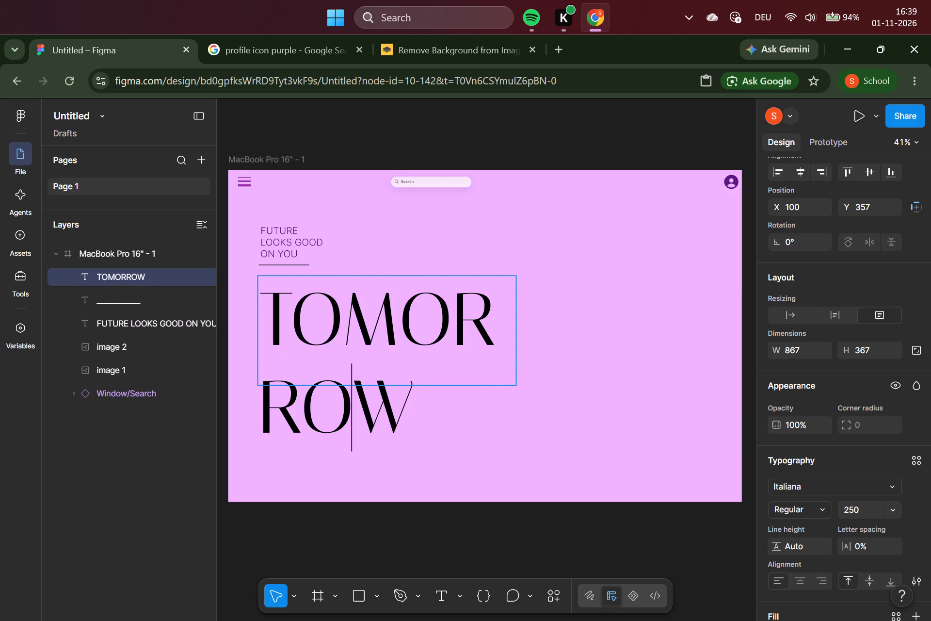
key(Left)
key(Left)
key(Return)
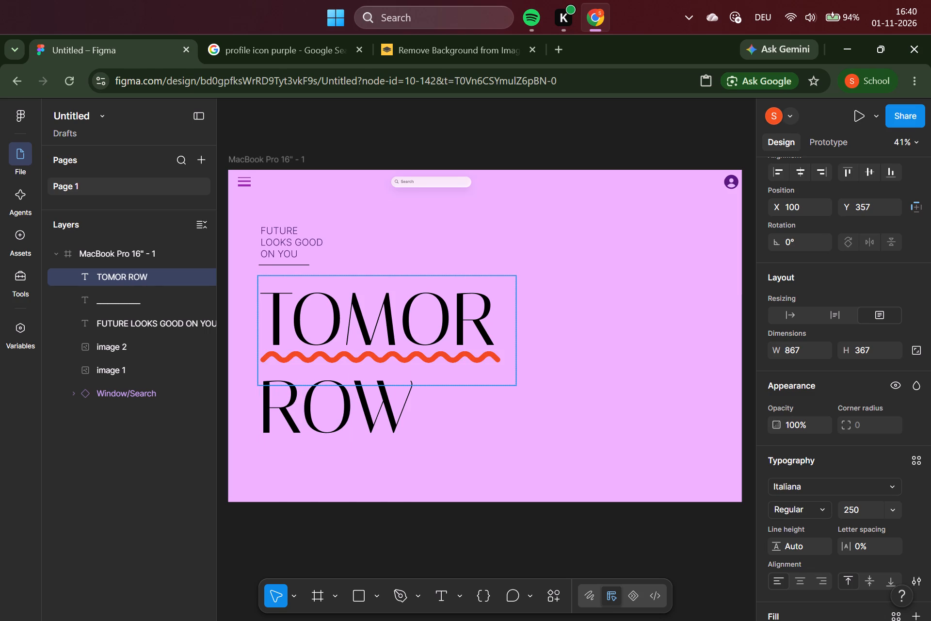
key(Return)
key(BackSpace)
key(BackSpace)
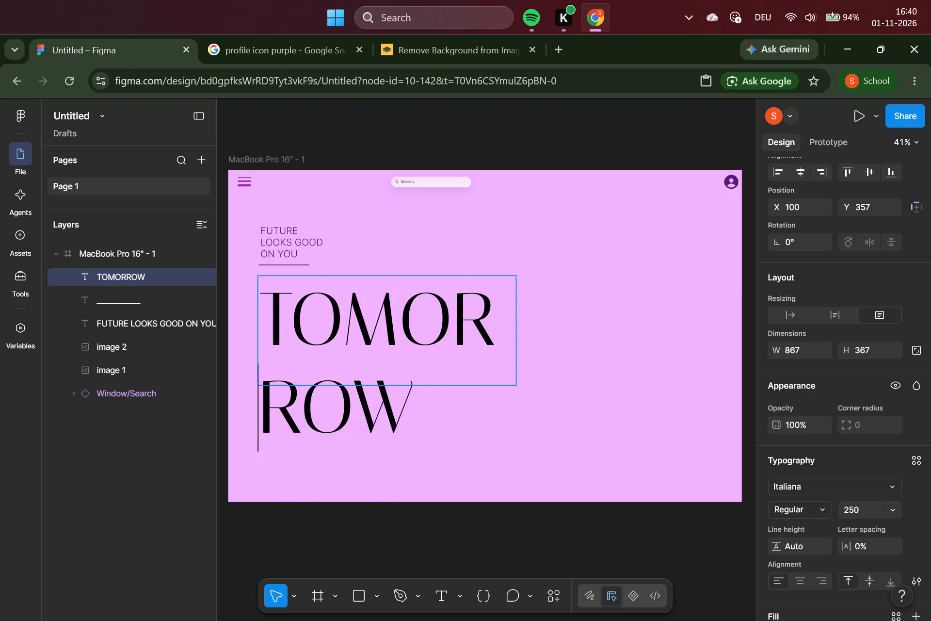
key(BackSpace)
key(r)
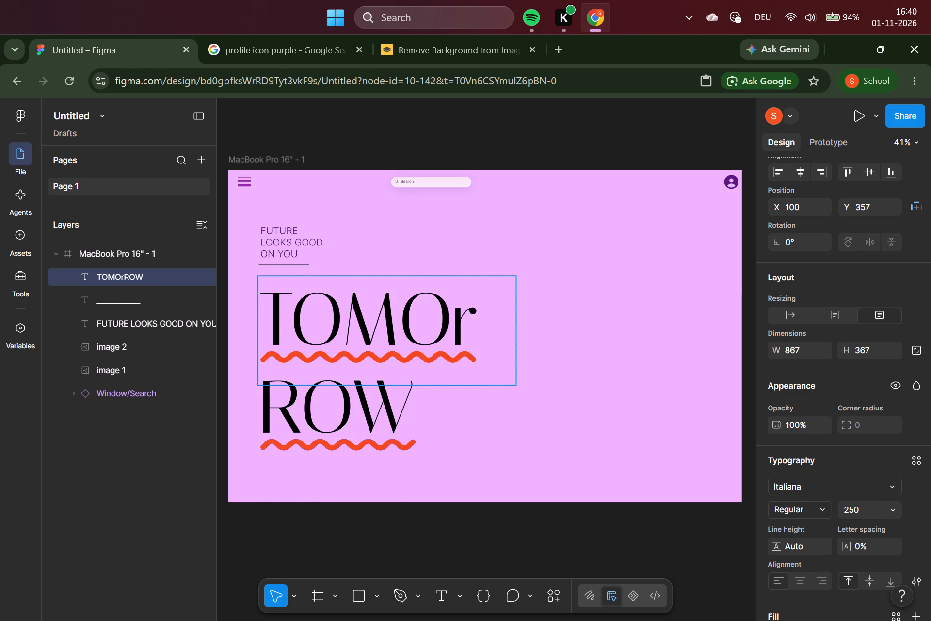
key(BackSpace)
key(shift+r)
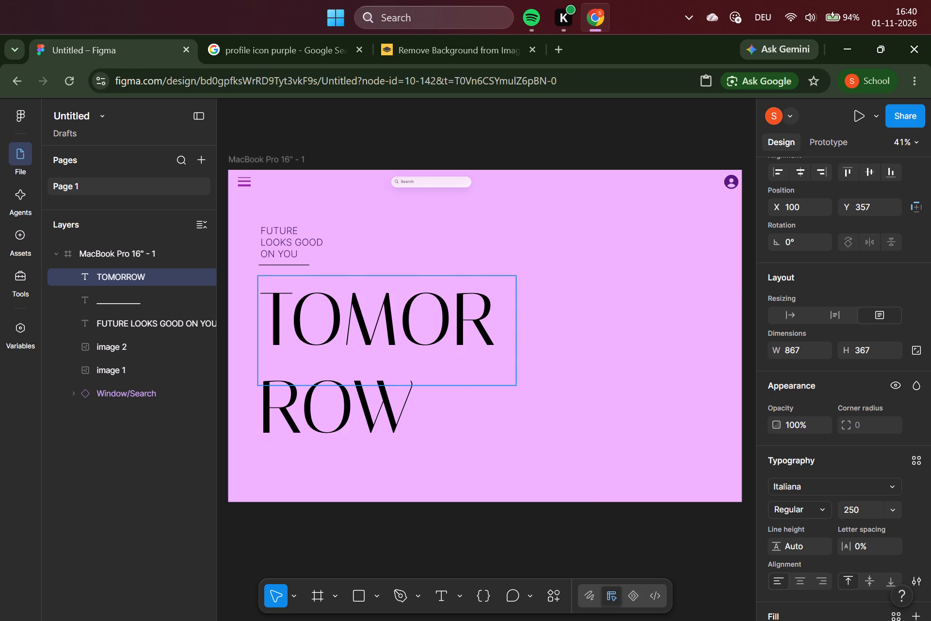
Resize the "TOMORROW" text box to about 1371 × 255 at X 149, so the word fits on one line.
click(406, 389)
drag(519, 385, 547, 389)
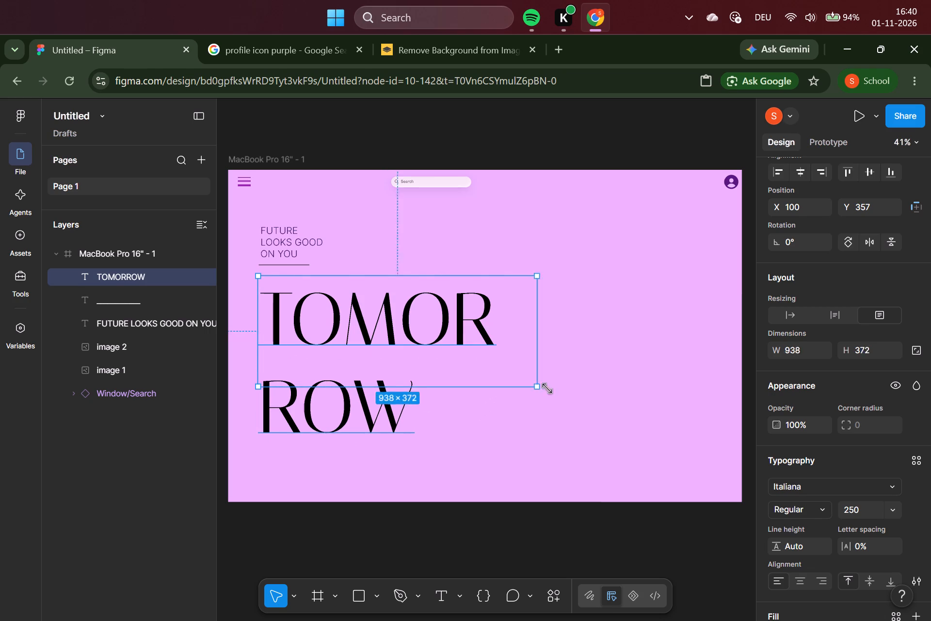
drag(547, 389, 680, 375)
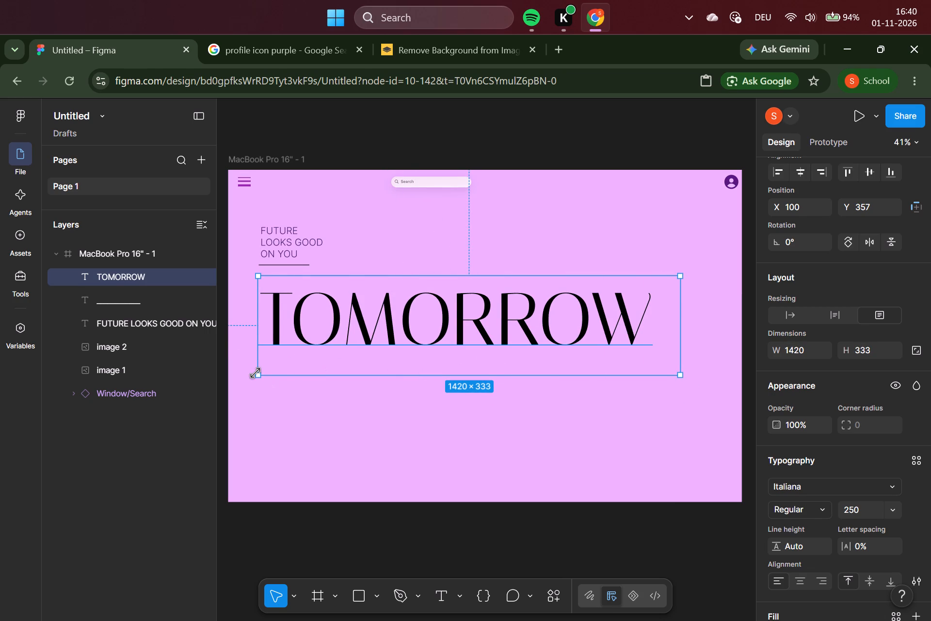
drag(255, 374, 273, 351)
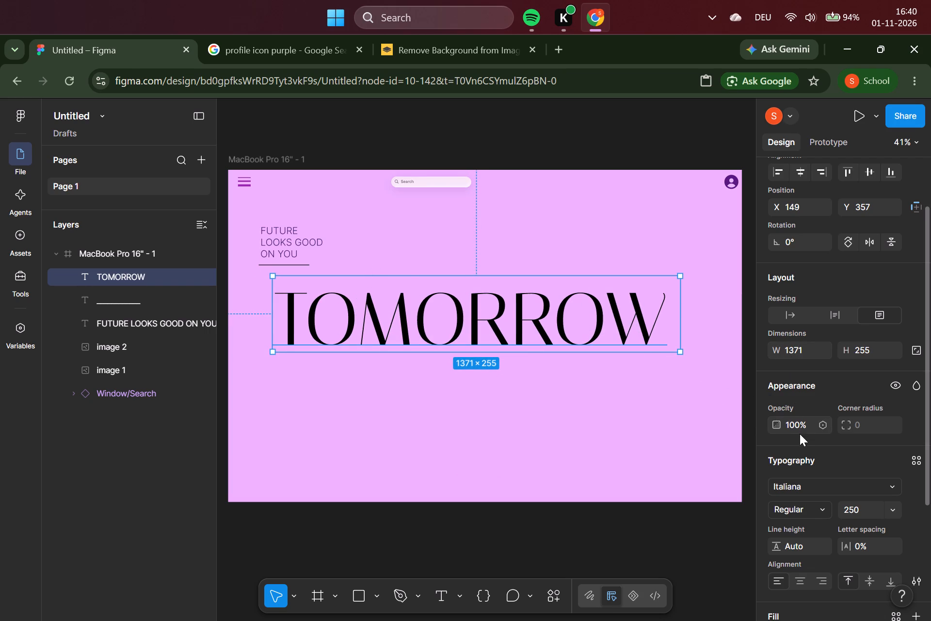
Browse the font list with previews and change the "TOMORROW" text's font to Kumar One.
click(809, 482)
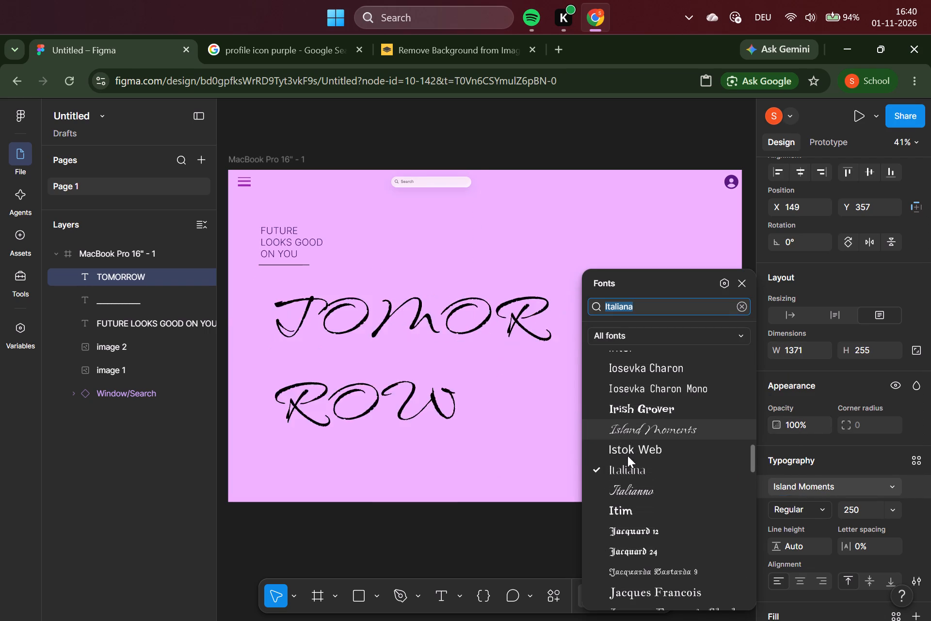
scroll(635, 505, down, 3)
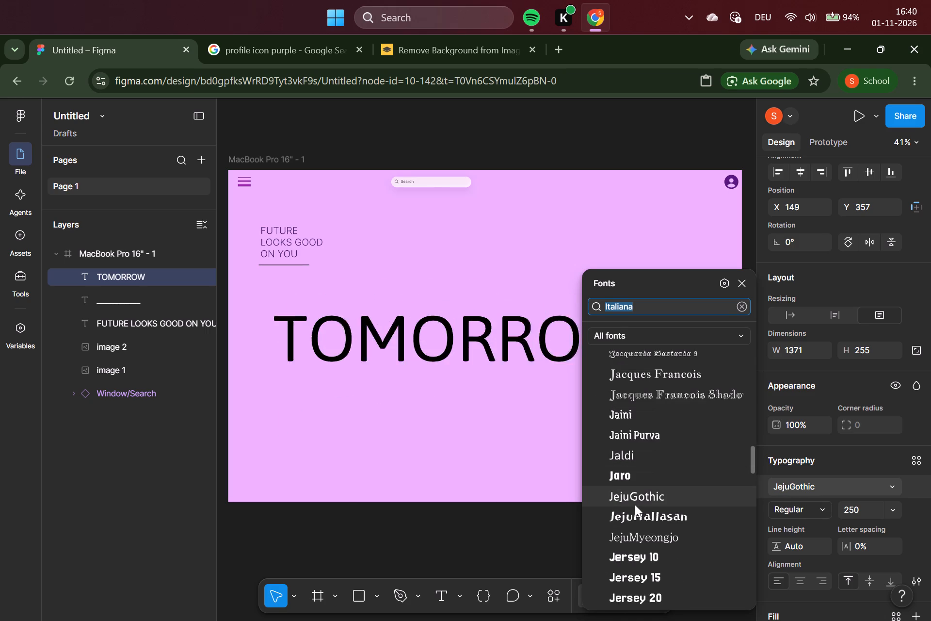
scroll(635, 505, down, 13)
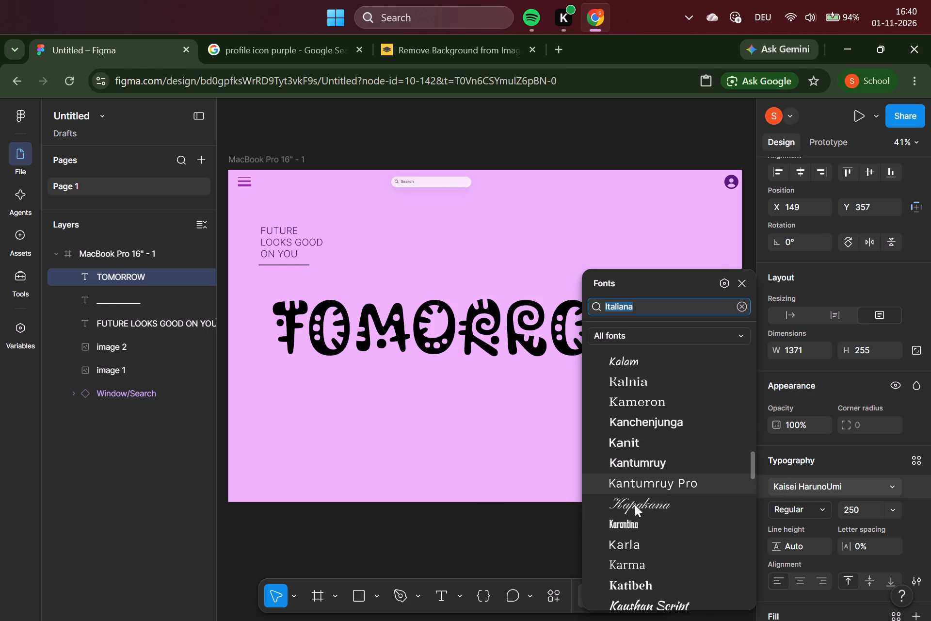
scroll(635, 505, down, 2)
scroll(635, 505, up, 1)
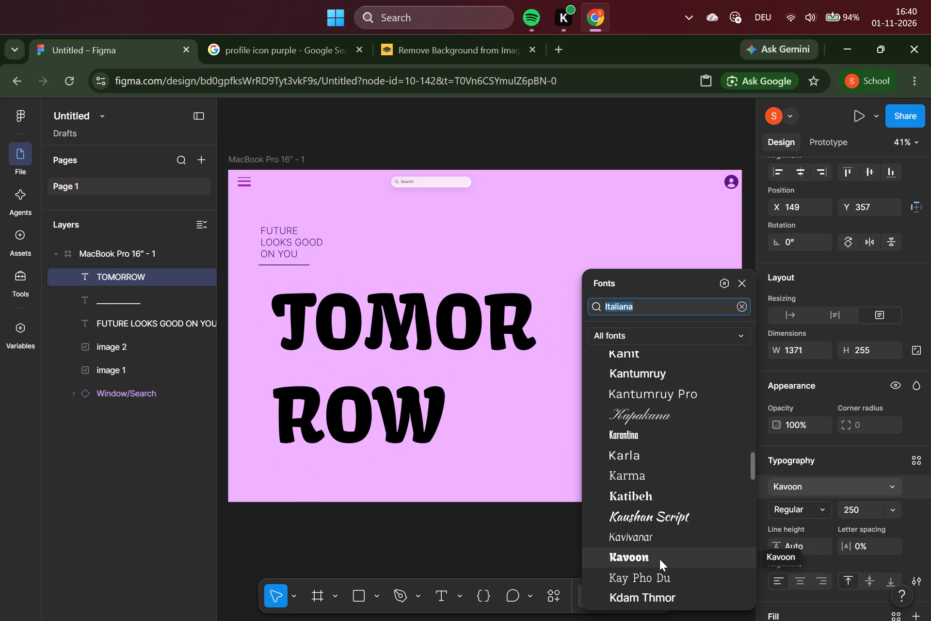
scroll(655, 438, down, 2)
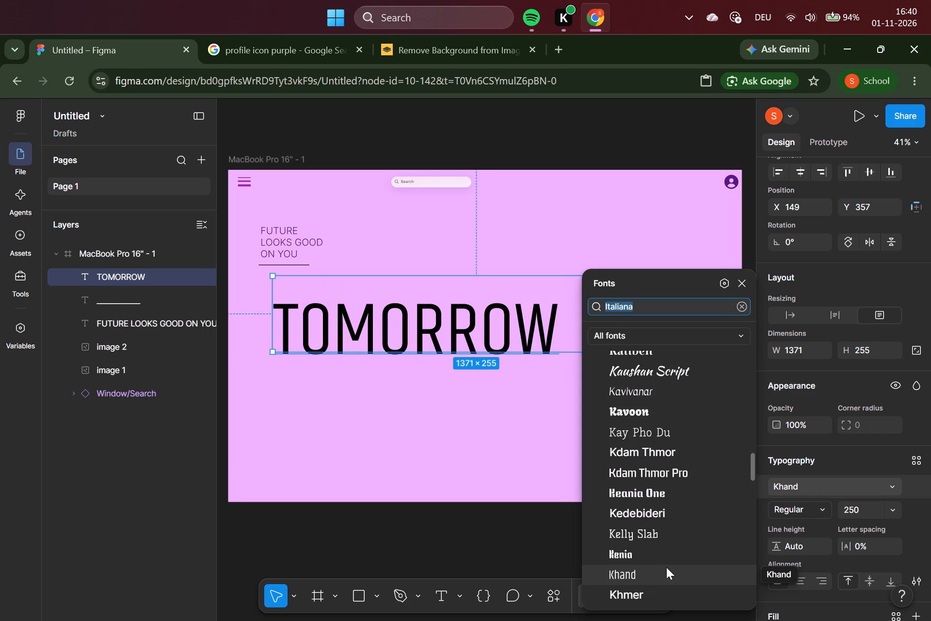
scroll(660, 516, down, 1)
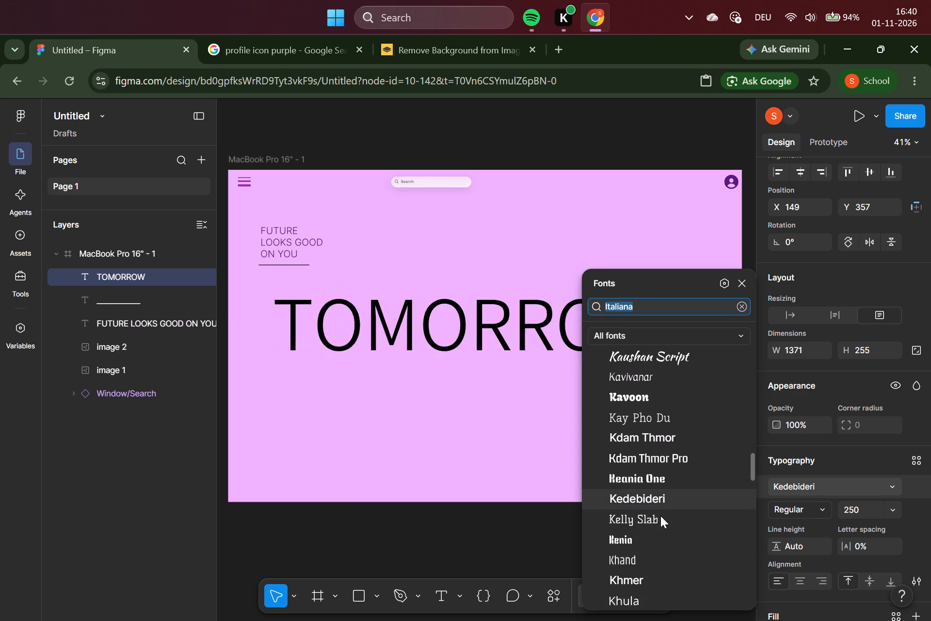
scroll(660, 516, down, 2)
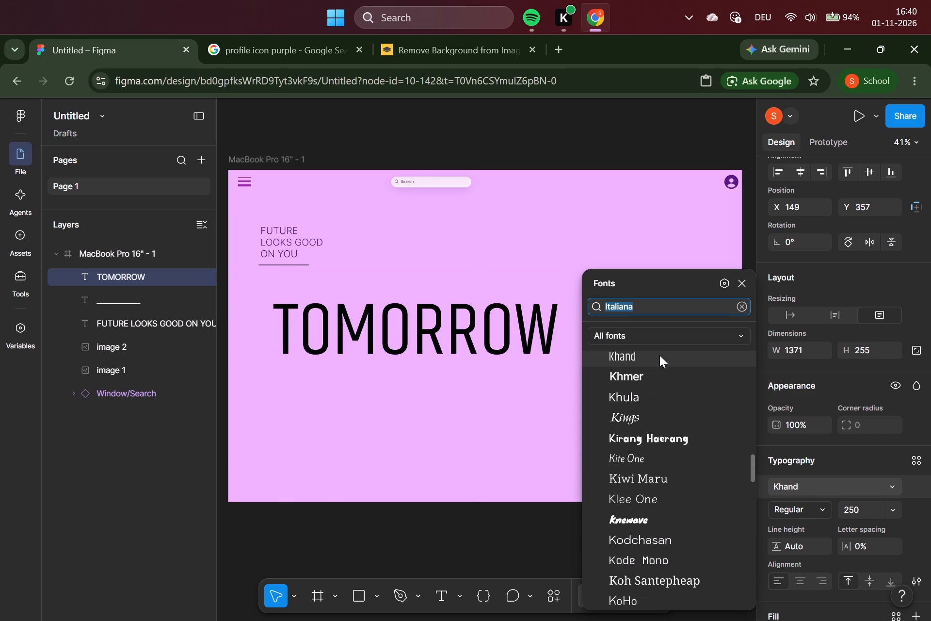
scroll(679, 487, down, 5)
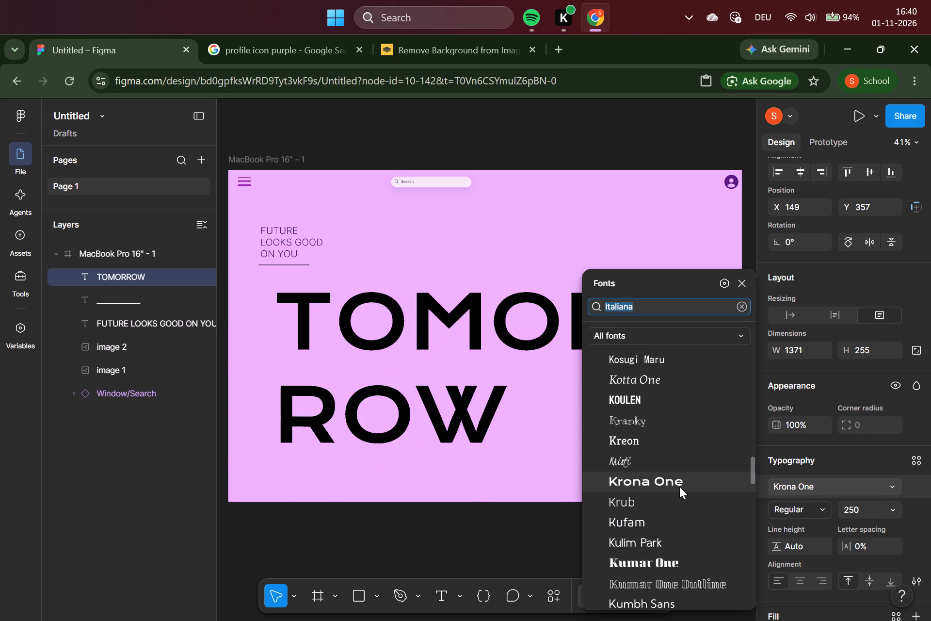
scroll(679, 487, down, 2)
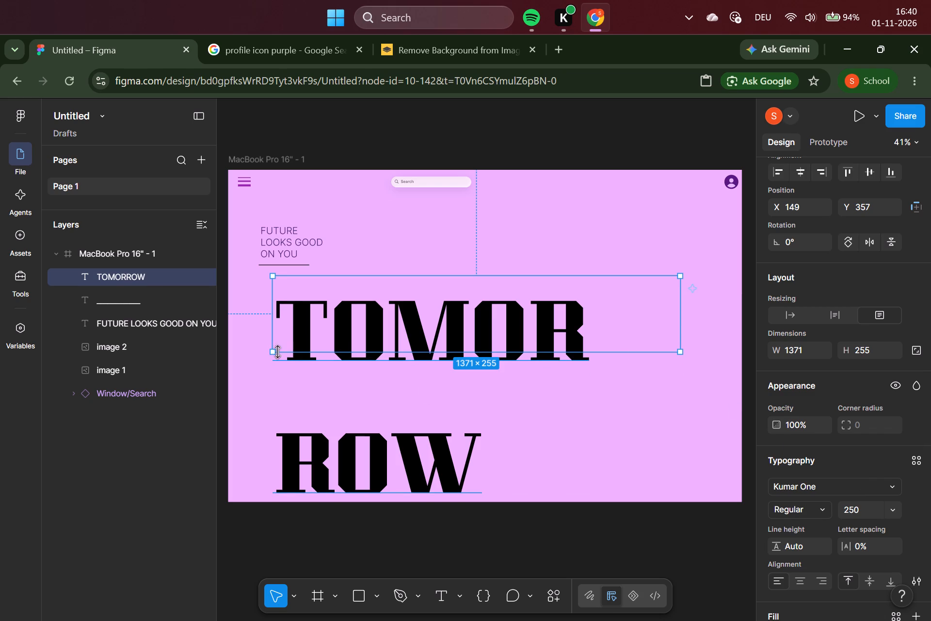
Resize the "TOMORROW" text box to about 1802 × 283 at X 188, Y 370, keeping the word on one line.
drag(271, 352, 267, 507)
click(272, 445)
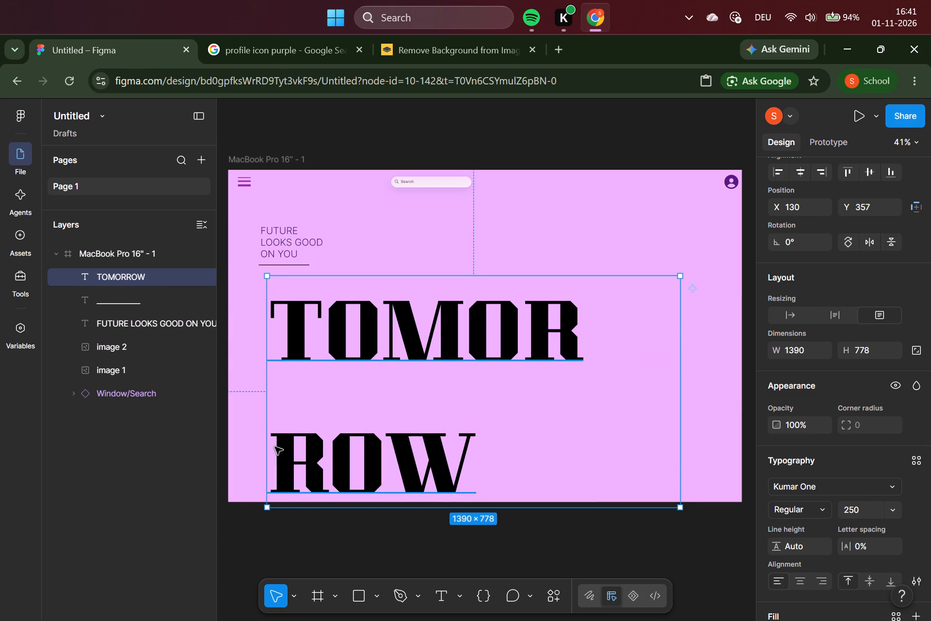
click(276, 447)
drag(680, 346, 757, 349)
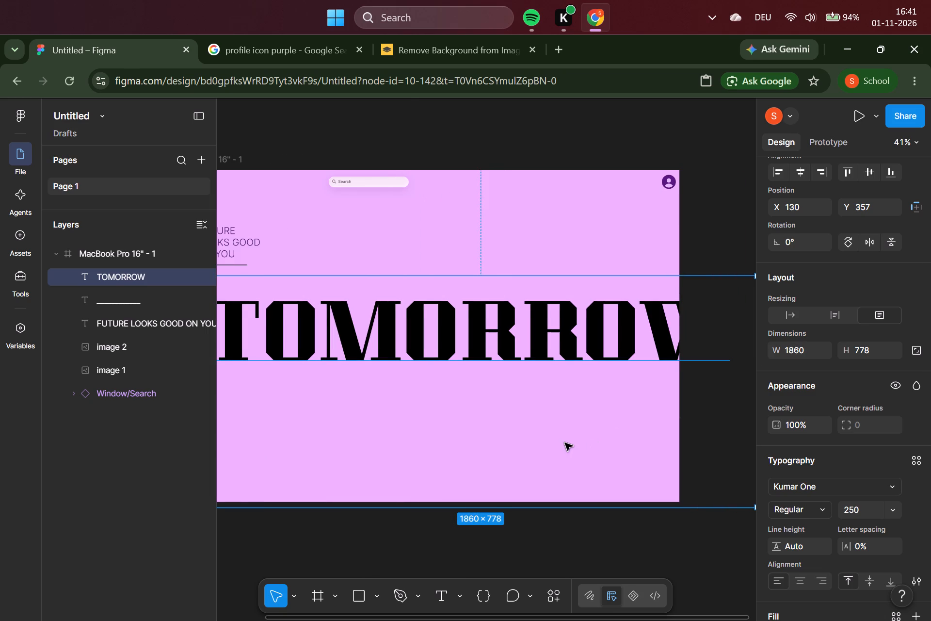
scroll(565, 443, down, 1)
scroll(510, 544, right, 1)
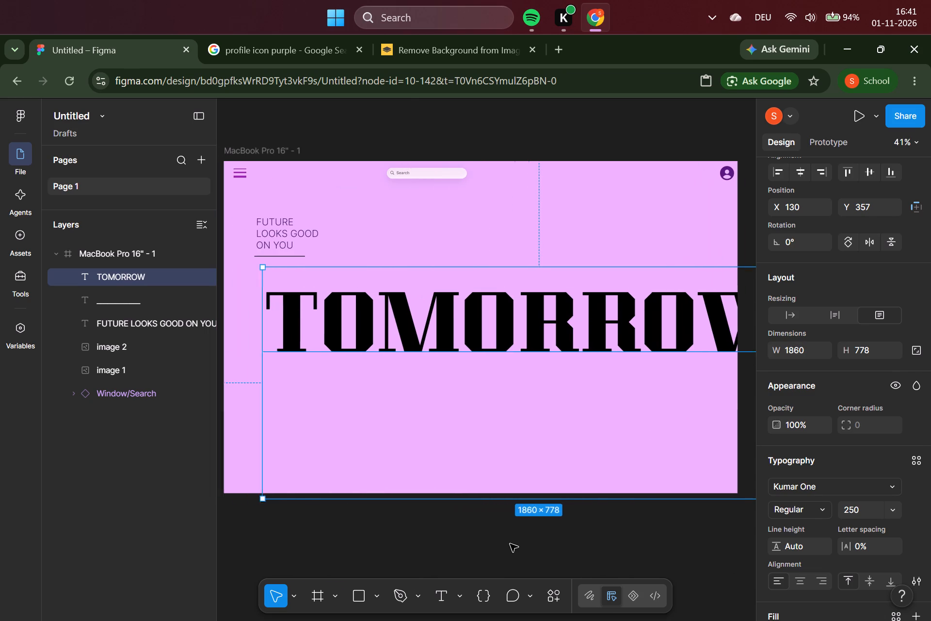
scroll(510, 544, right, 1)
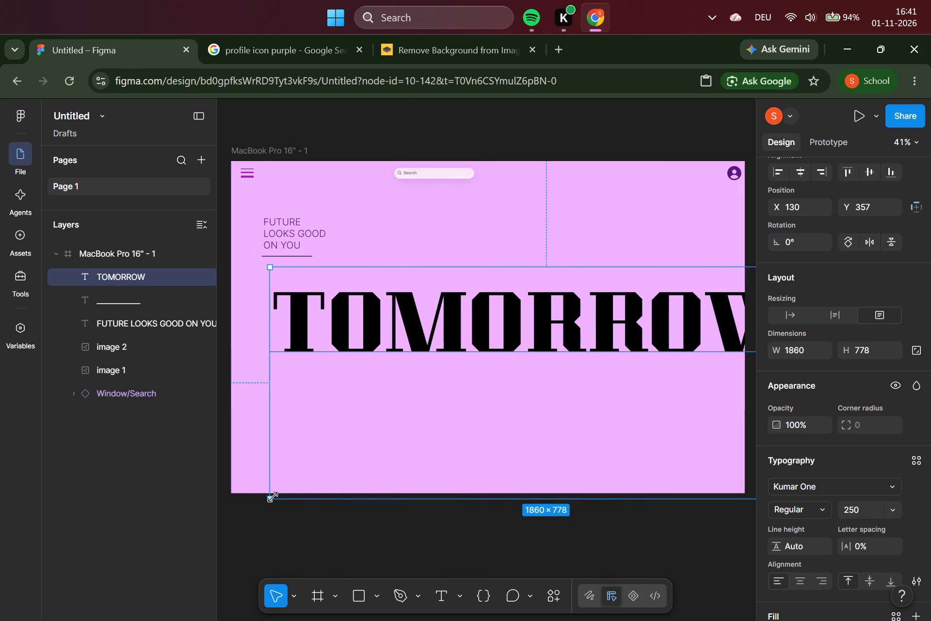
drag(273, 497, 286, 355)
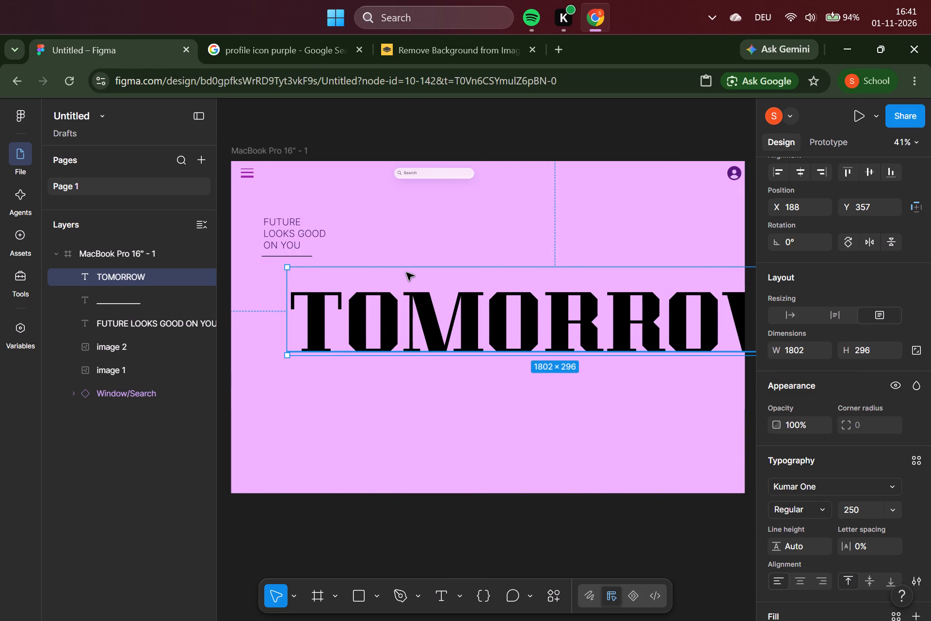
drag(407, 271, 381, 271)
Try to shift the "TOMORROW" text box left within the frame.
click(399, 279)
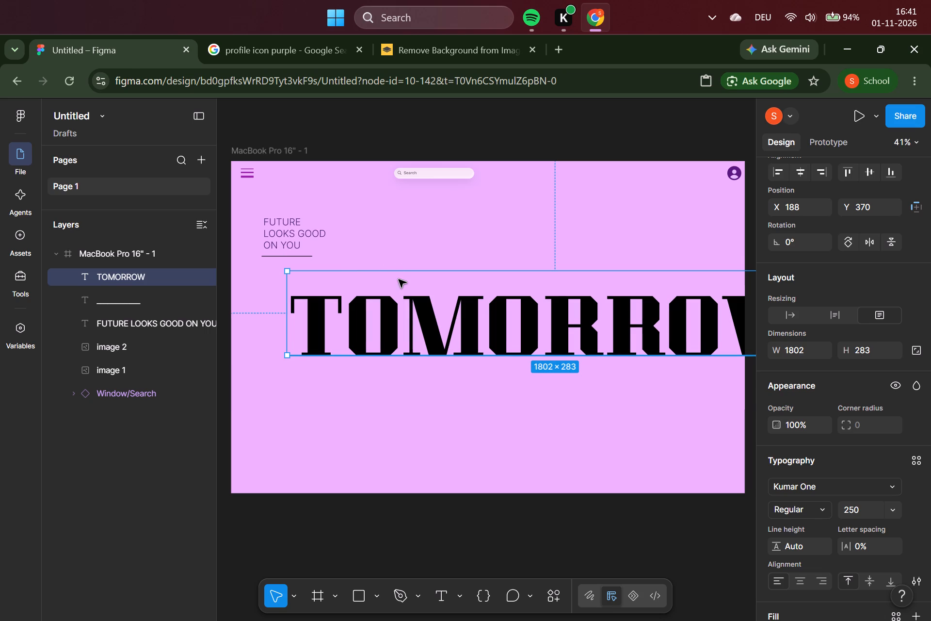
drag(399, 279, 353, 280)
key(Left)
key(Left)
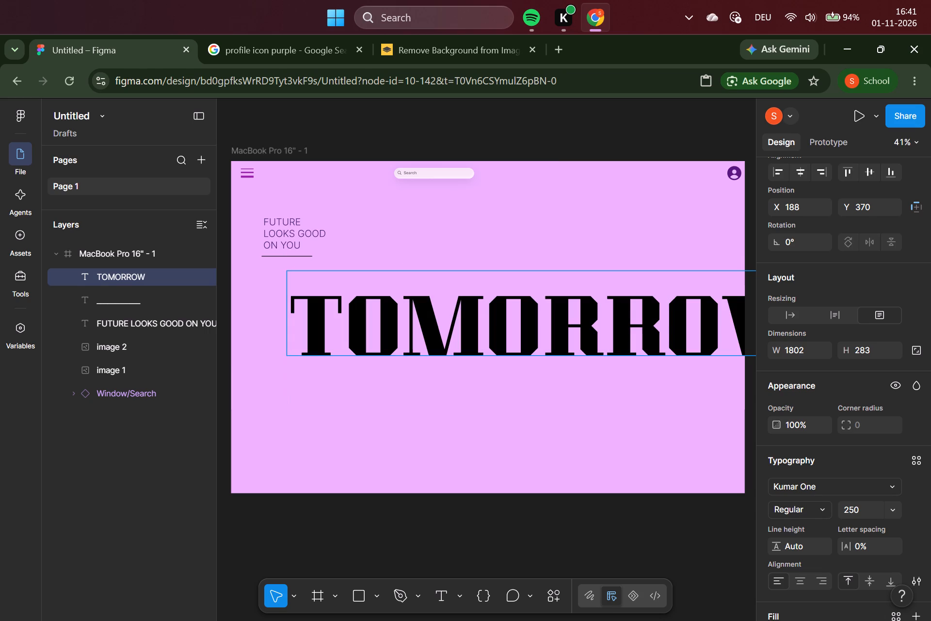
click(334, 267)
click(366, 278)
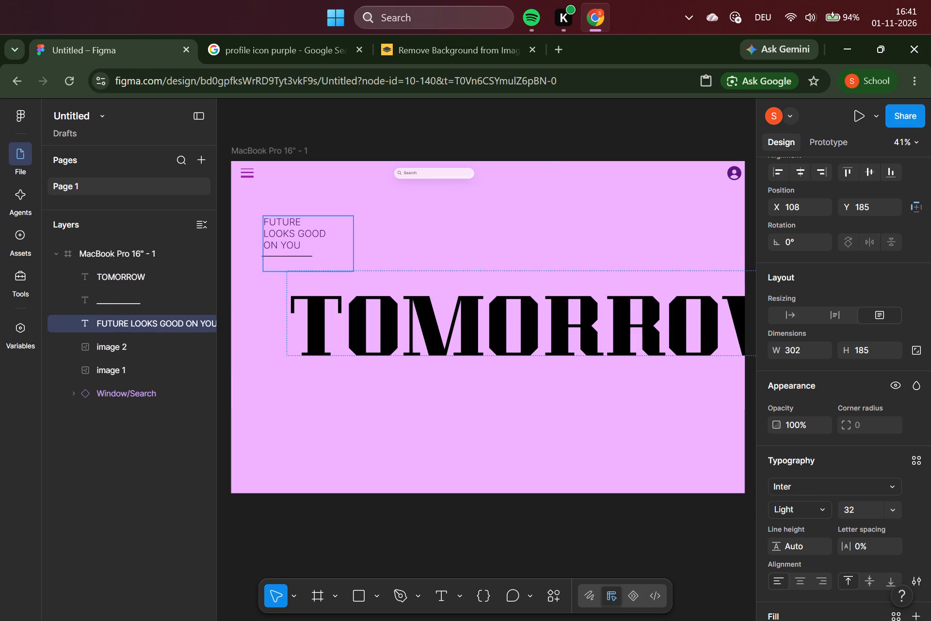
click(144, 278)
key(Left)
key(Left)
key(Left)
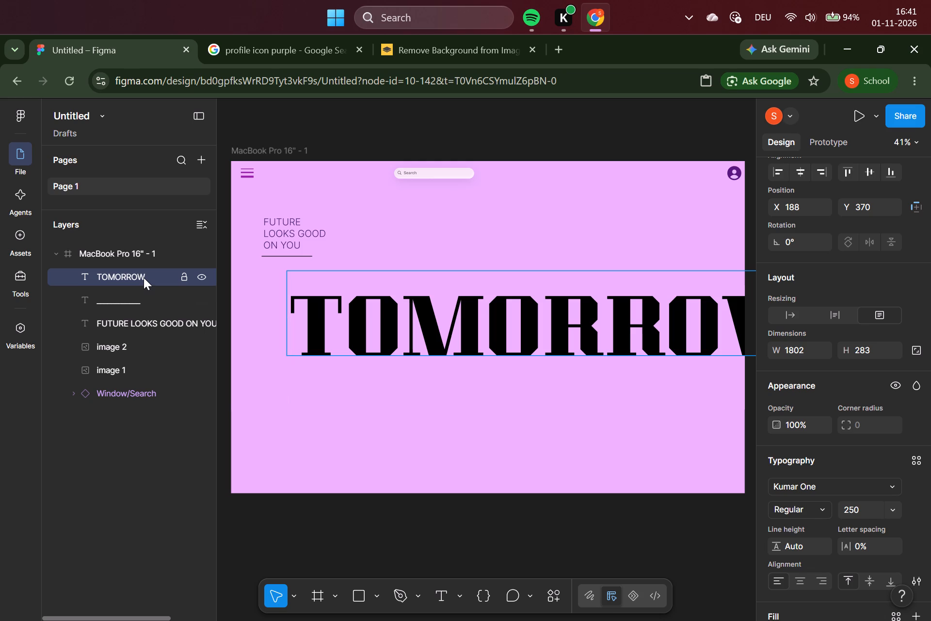
Select the "TOMORROW" text box as an object and nudge it left to X 25.
click(538, 338)
click(586, 372)
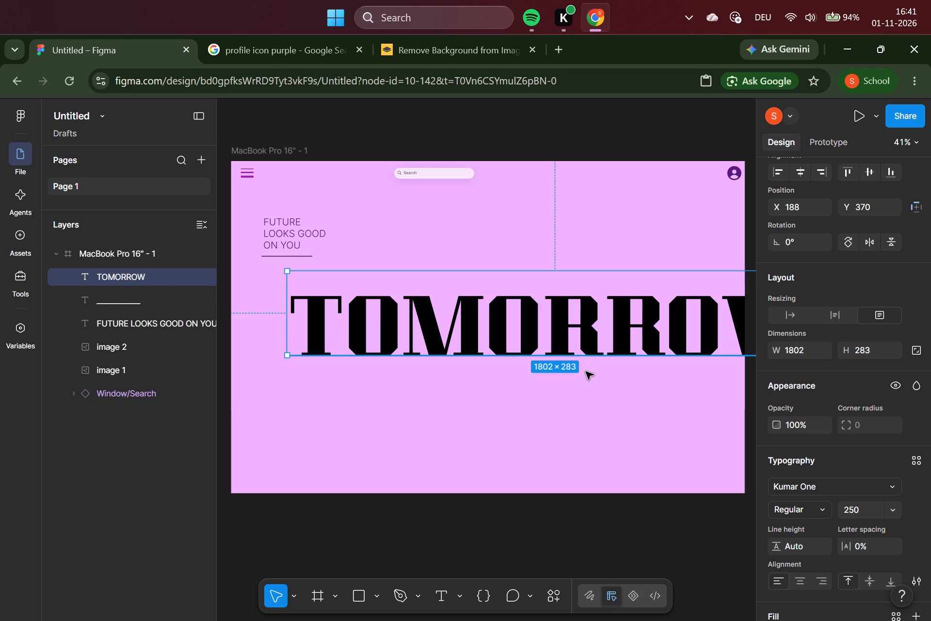
key(Left)
key(Left)
key(Left)
key(Left)
key(Left)
key(Left)
key(Left)
key(Left)
key(Left)
key(Left)
key(Left)
key(Left)
key(Left)
key(Left)
key(Left)
key(Left)
key(Left)
key(Left)
key(Left)
key(Left)
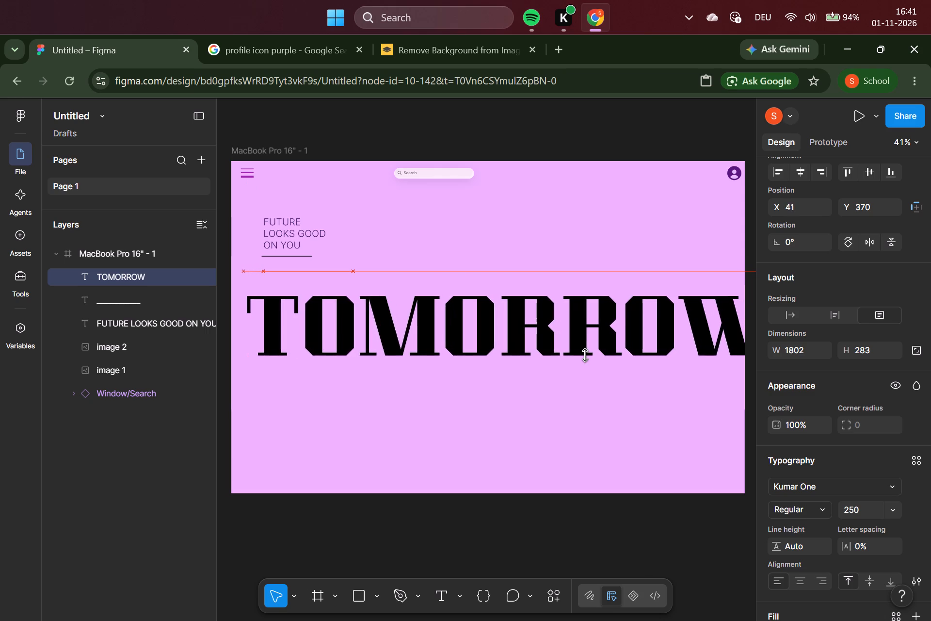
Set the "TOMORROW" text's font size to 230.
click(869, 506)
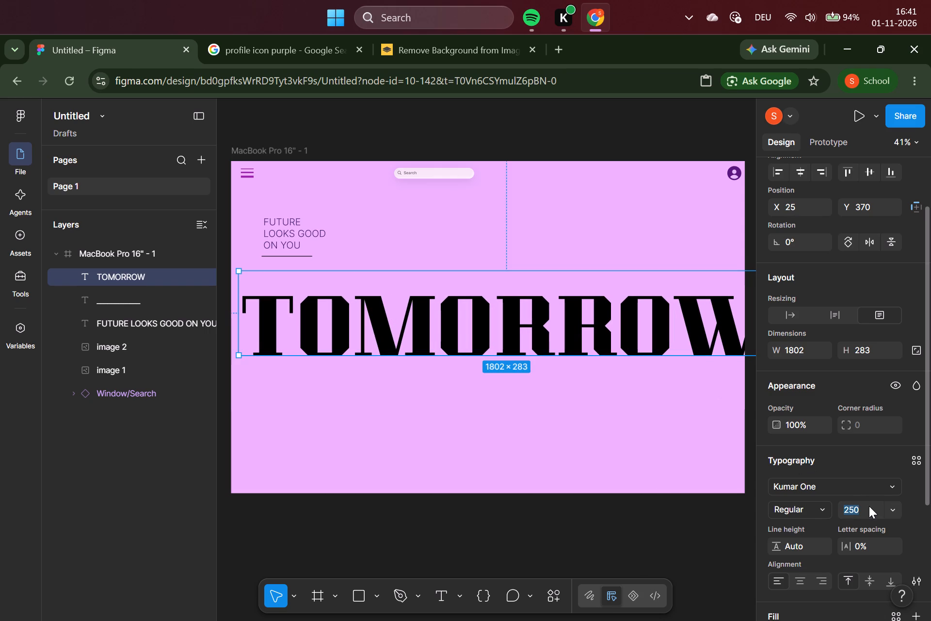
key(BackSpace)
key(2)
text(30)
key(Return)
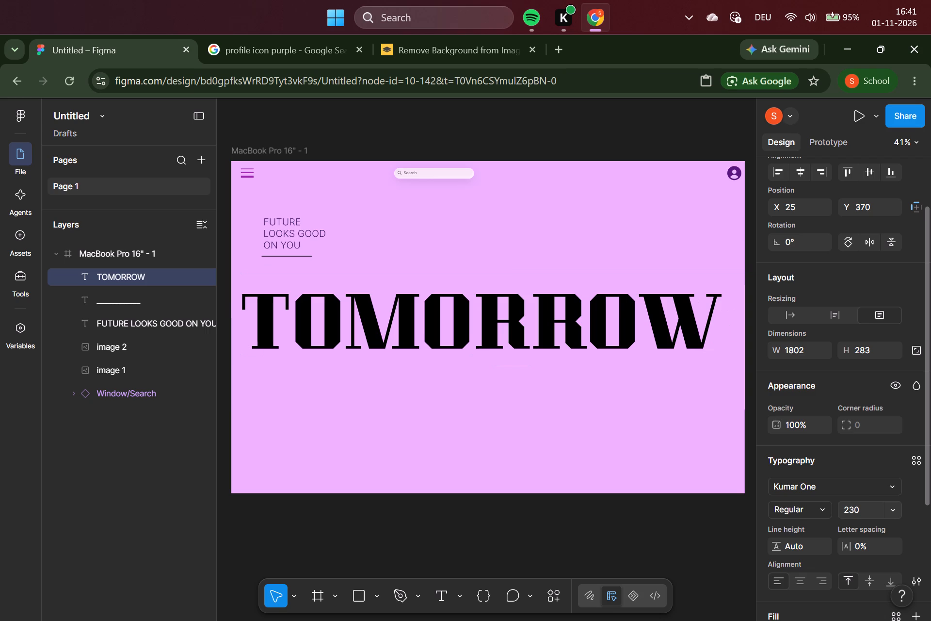
Set the "TOMORROW" text's font size to 170.
click(882, 507)
key(BackSpace)
text(17)
key(0)
key(Return)
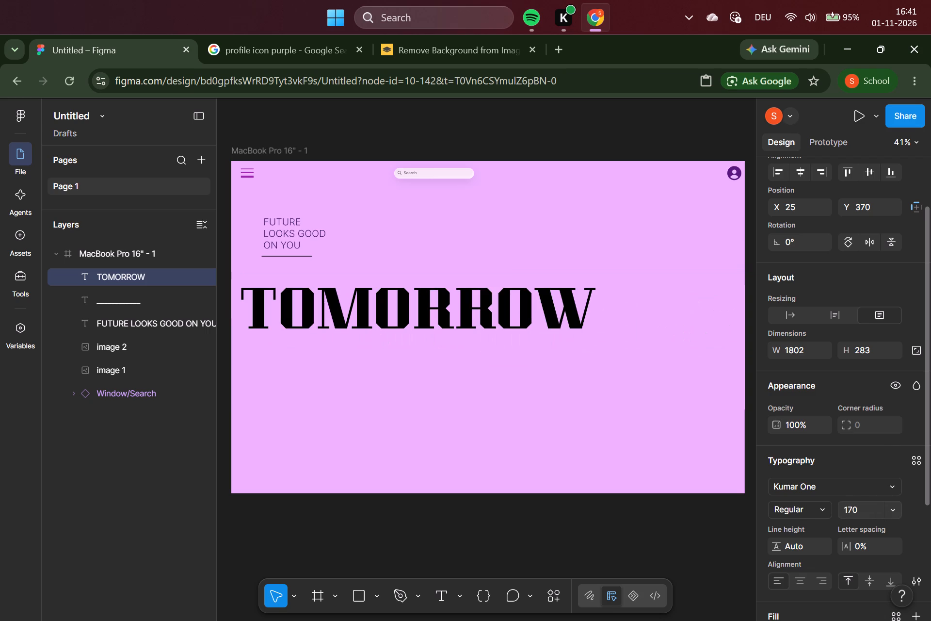
Nudge the "TOMORROW" text box right and up to X 92, Y 299, just below the underlined headline.
click(489, 302)
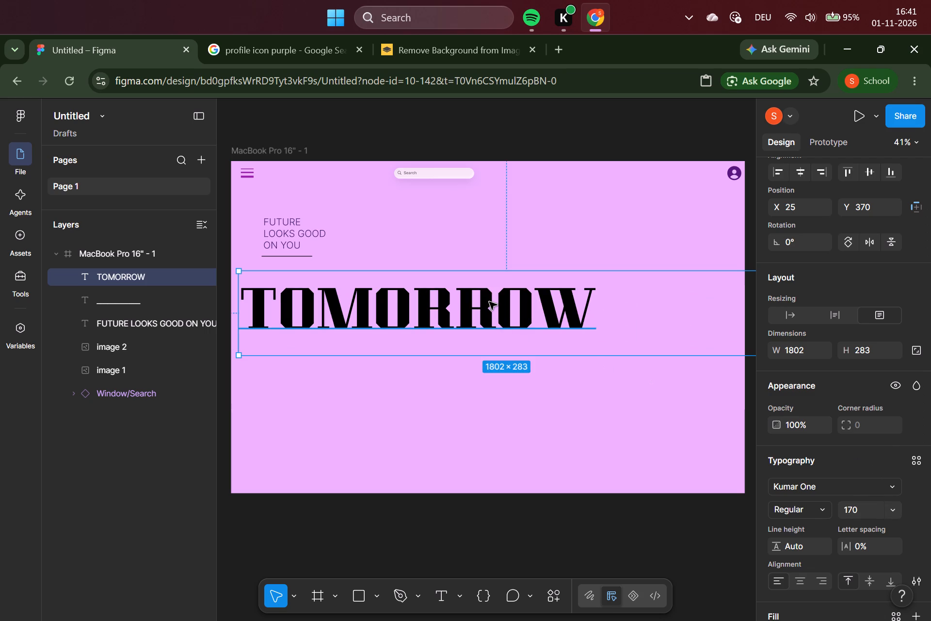
click(518, 361)
key(Right)
key(Right)
key(Right)
key(Right)
key(Right)
key(Right)
key(Right)
key(Right)
key(Right)
key(Right)
key(Right)
key(Right)
key(Right)
key(Right)
key(Right)
key(Right)
key(Right)
key(Right)
key(Right)
key(Right)
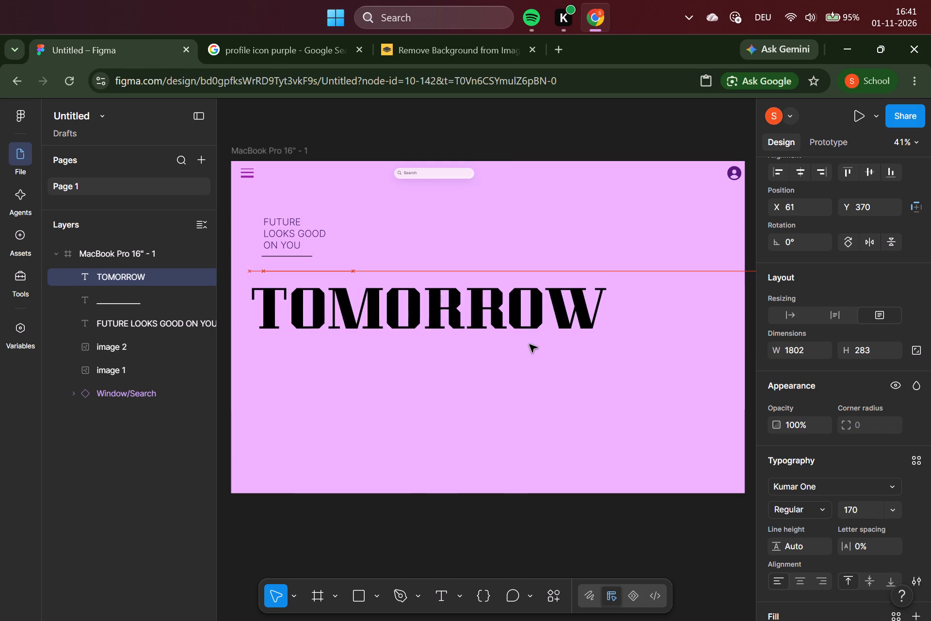
key(Up)
key(Up)
key(Up)
key(Up)
key(Up)
key(Up)
key(Up)
key(Up)
key(Up)
key(Up)
key(Up)
key(Up)
key(Up)
key(Up)
key(Up)
key(Up)
key(Up)
key(Up)
key(Up)
key(Up)
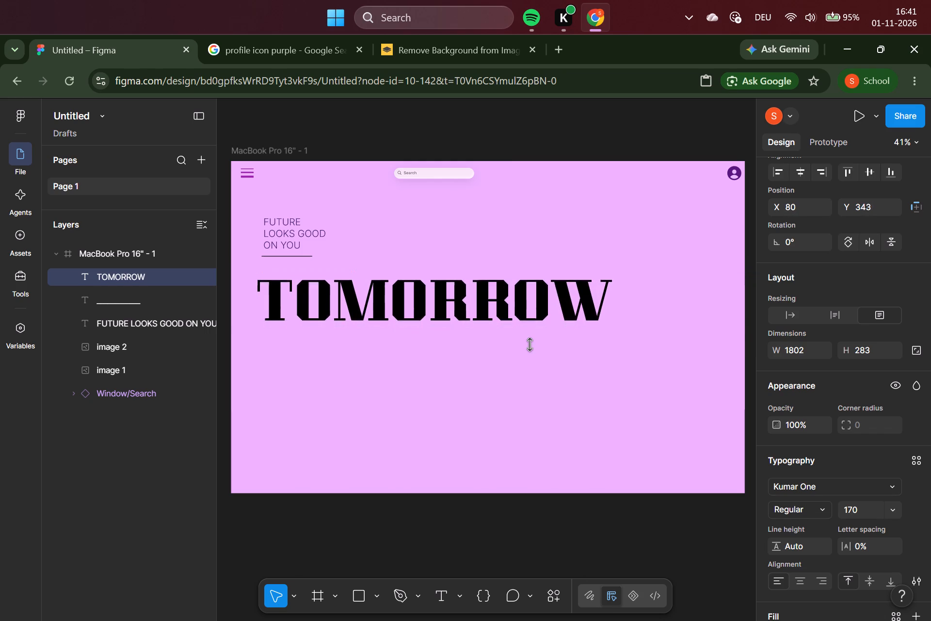
key(Right)
key(Right)
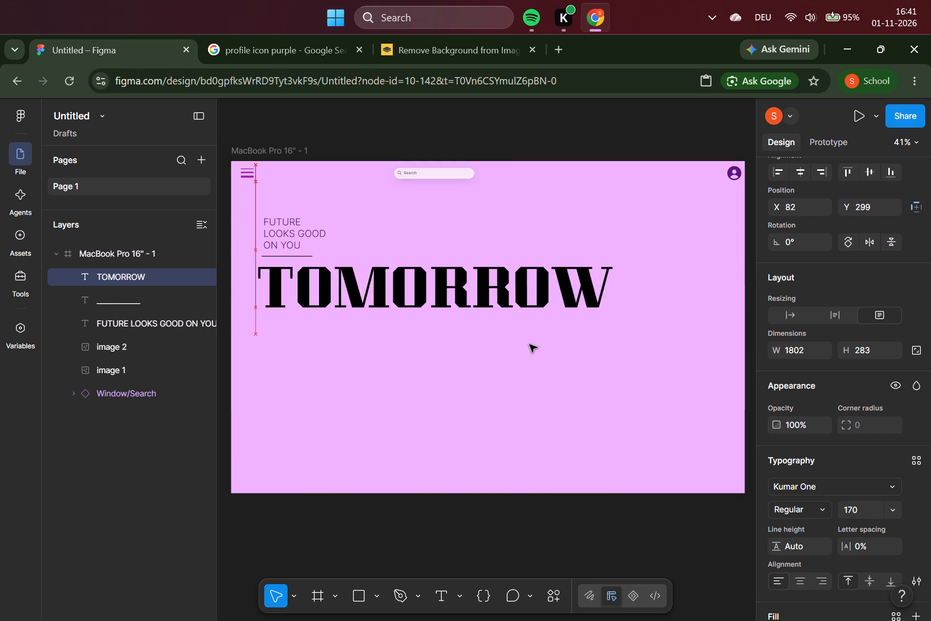
key(Right)
key(Right)
key(Right)
key(Right)
key(Right)
key(Right)
key(Right)
key(Right)
key(Right)
key(Right)
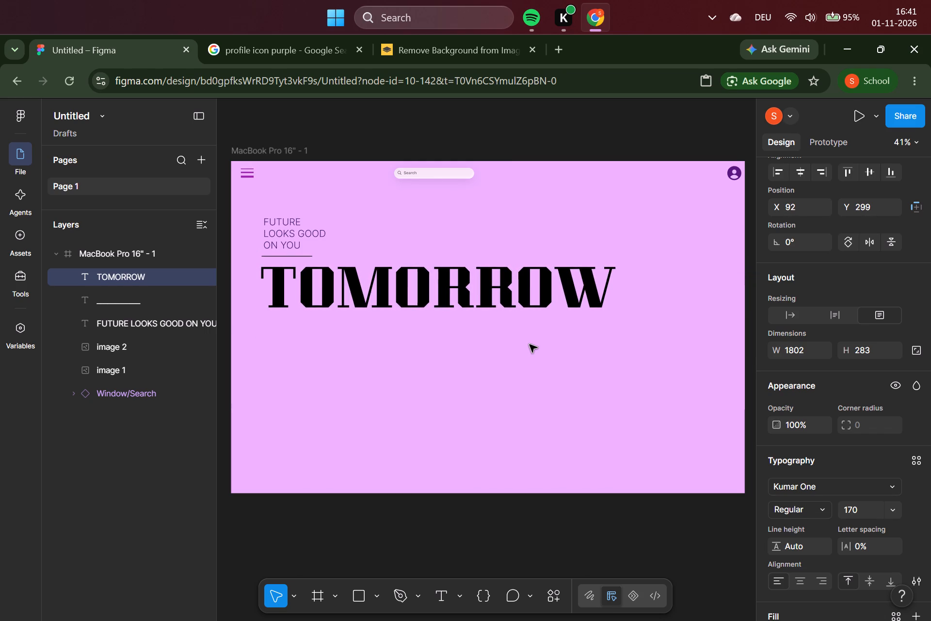
Change the "TOMORROW" text's fill to the dark purple 471F66 from the colours on this page, and deselect it.
click(512, 298)
scroll(827, 531, down, 1)
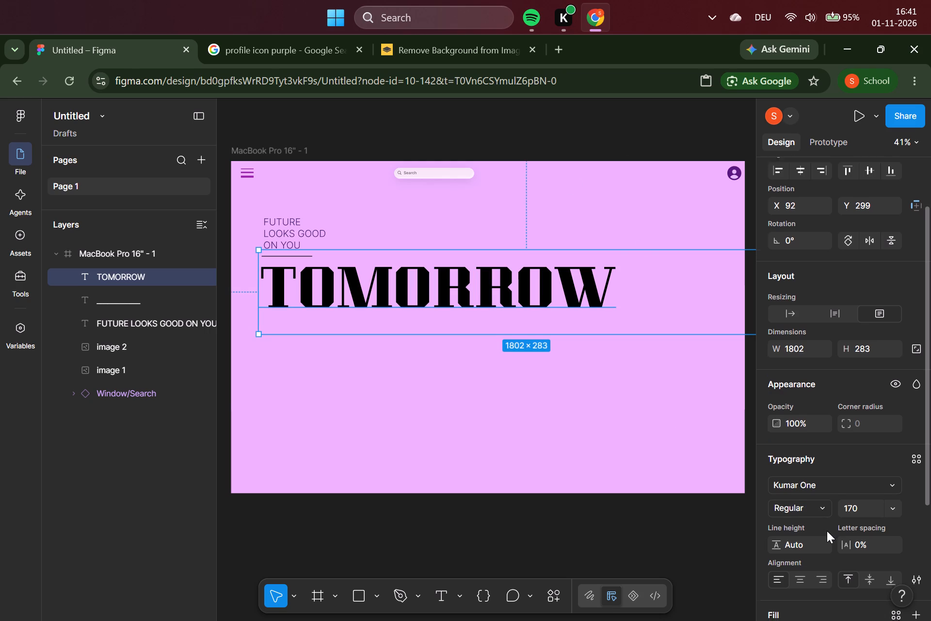
scroll(827, 531, down, 1)
click(823, 492)
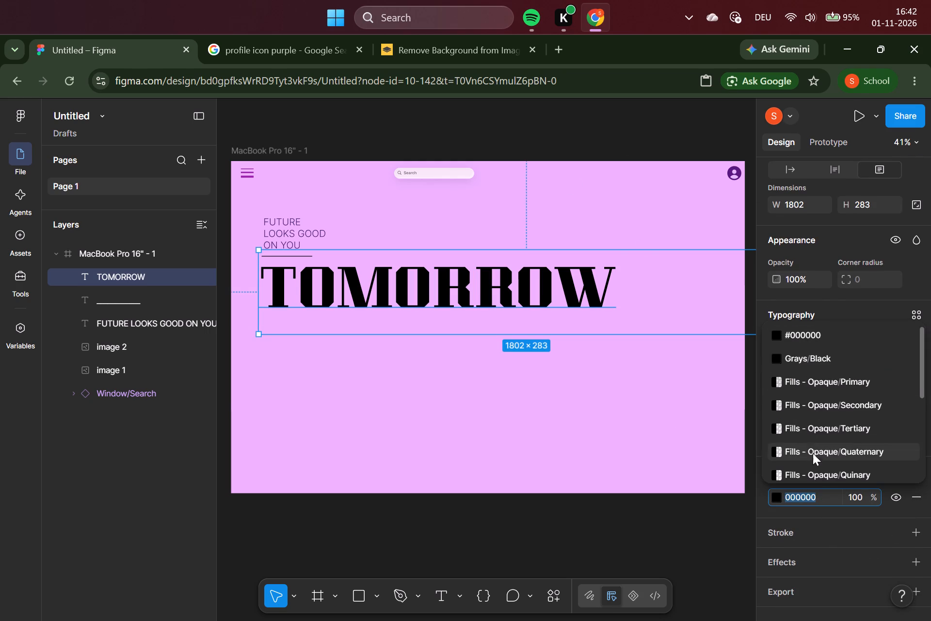
scroll(817, 466, down, 6)
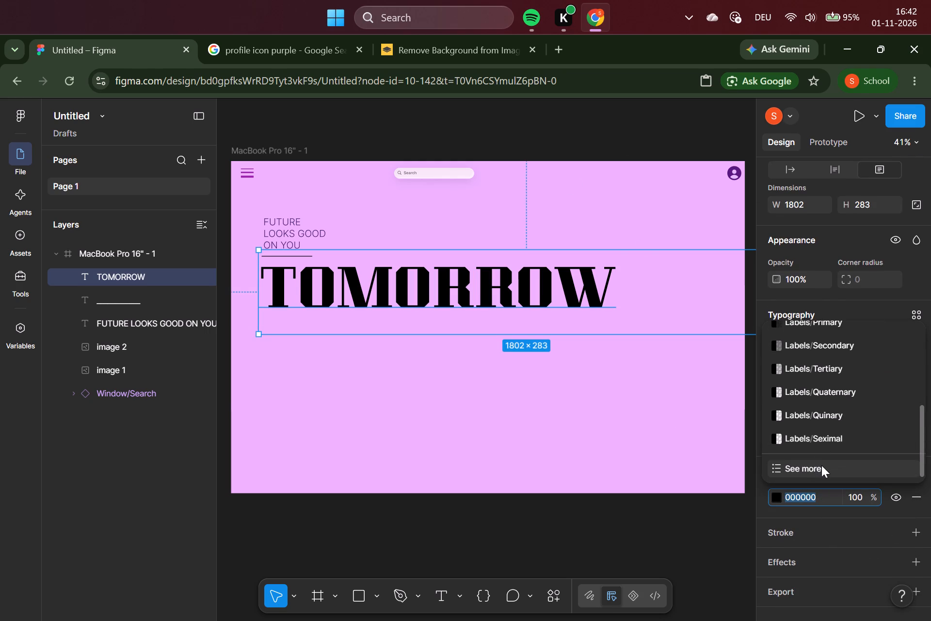
click(821, 465)
click(603, 313)
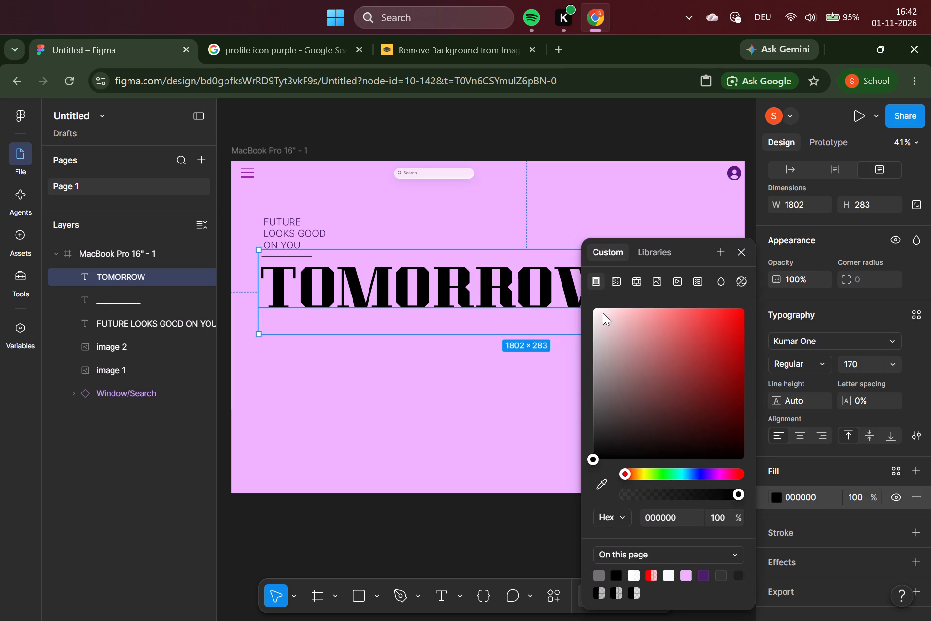
click(703, 574)
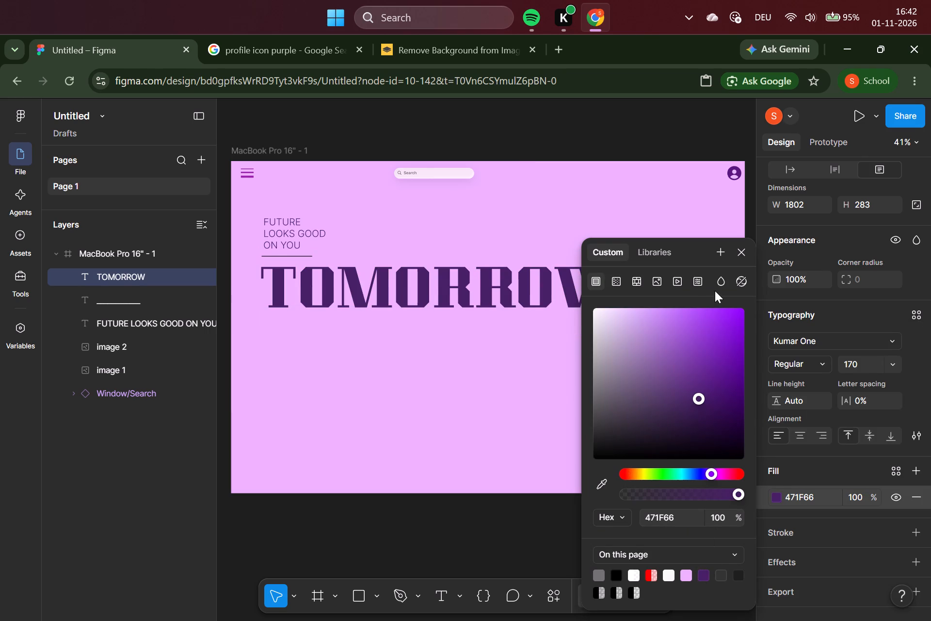
click(473, 529)
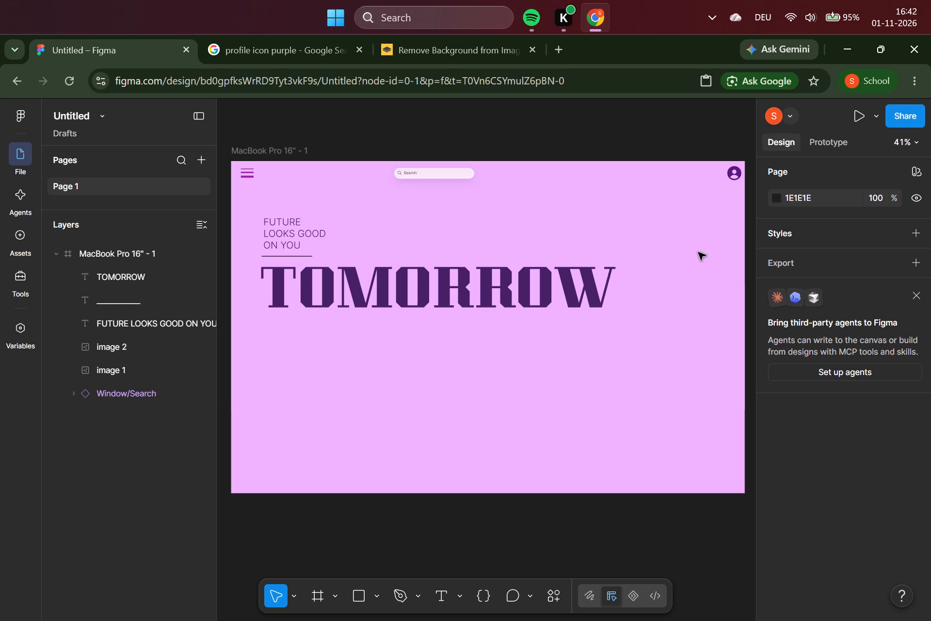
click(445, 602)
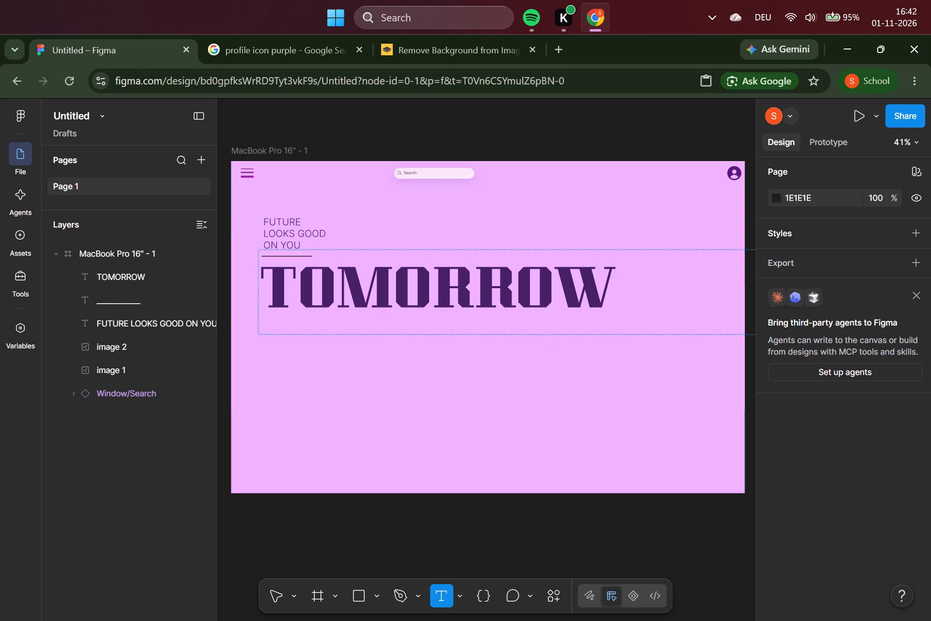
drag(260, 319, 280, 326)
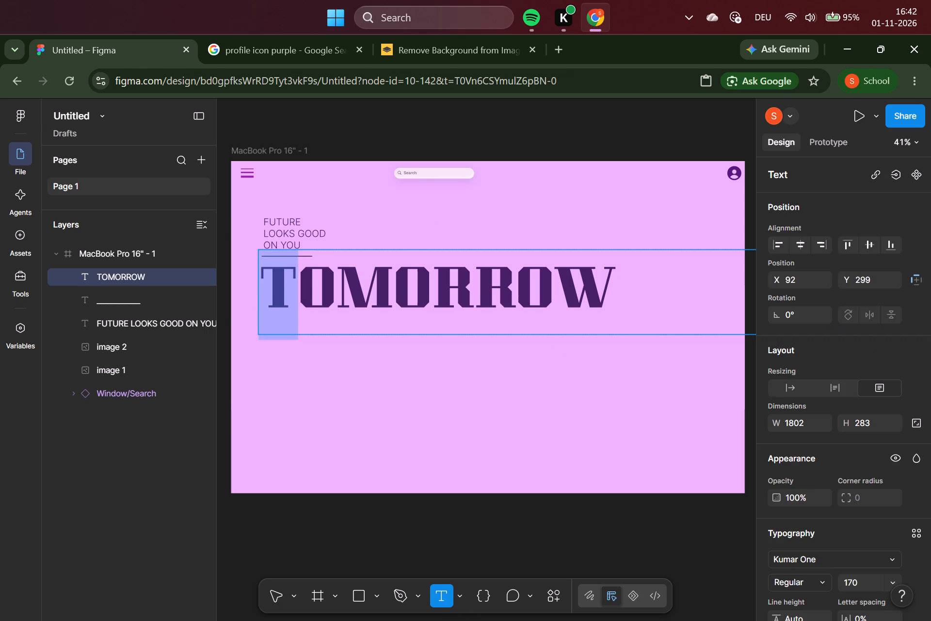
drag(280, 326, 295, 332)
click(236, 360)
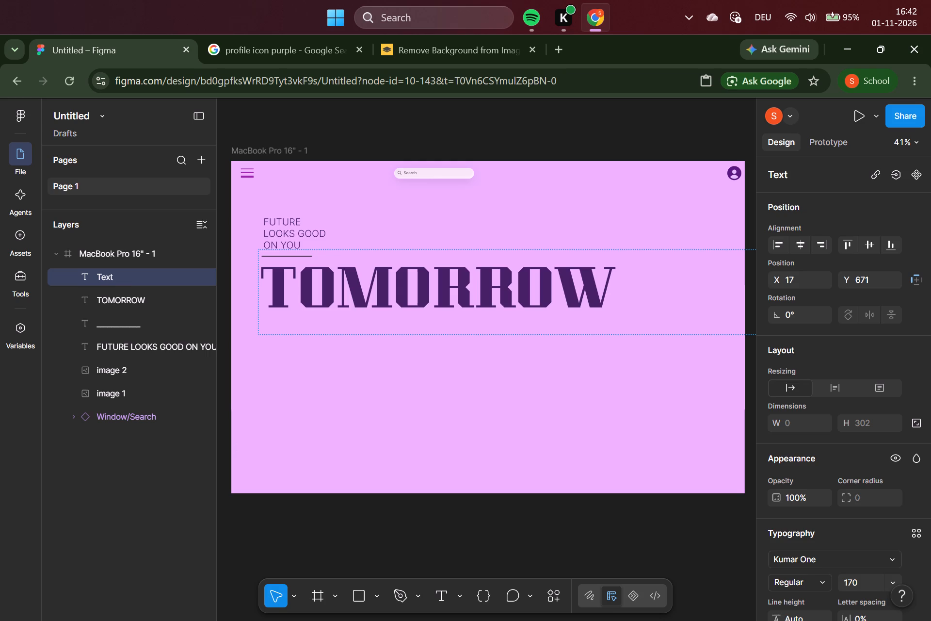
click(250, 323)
Move the "TOMORROW" text box to about X 102, Y 327, aligned with the left end of the headline's underline.
drag(257, 324, 293, 338)
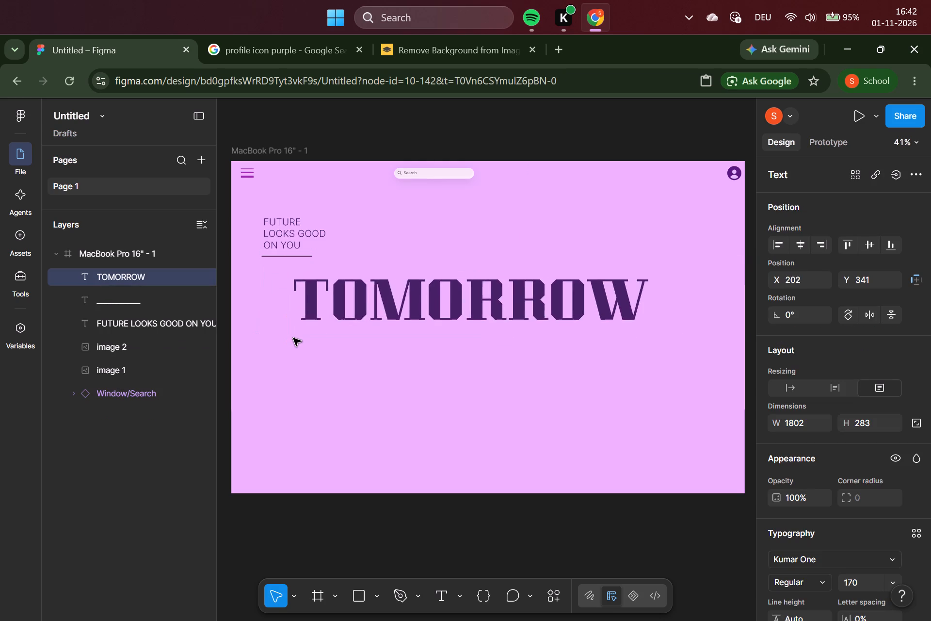
drag(293, 338, 262, 327)
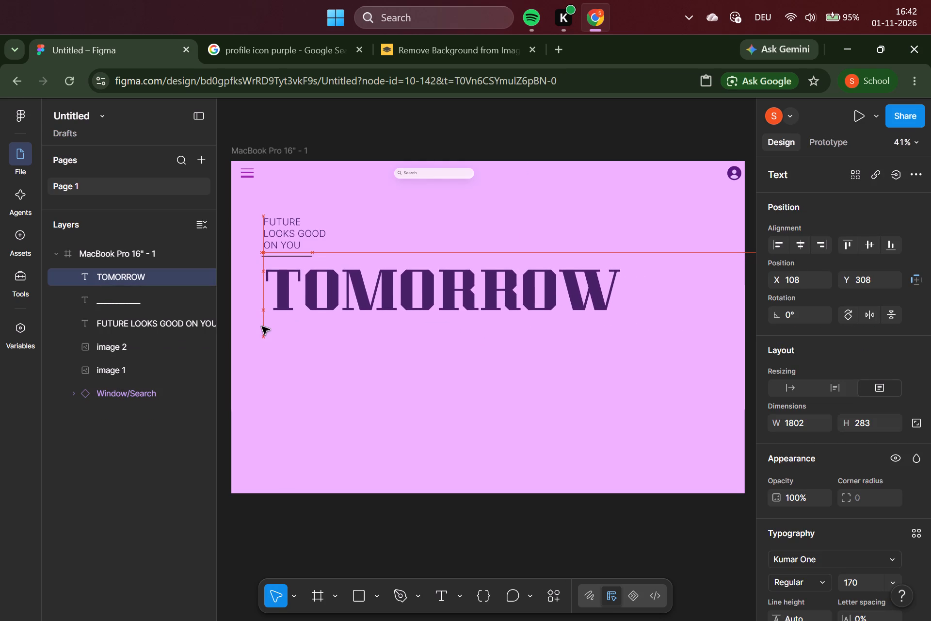
drag(262, 327, 261, 332)
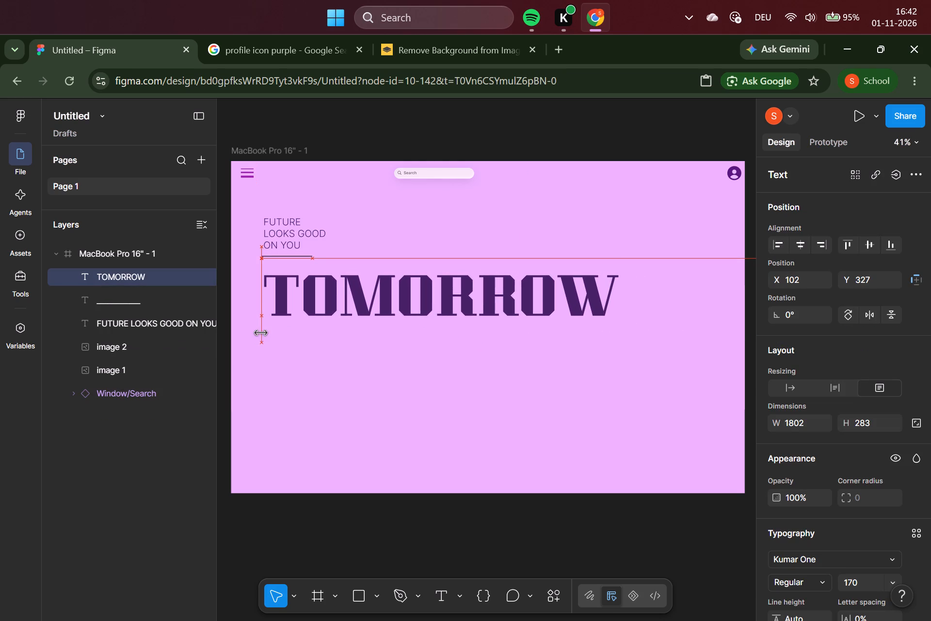
click(295, 384)
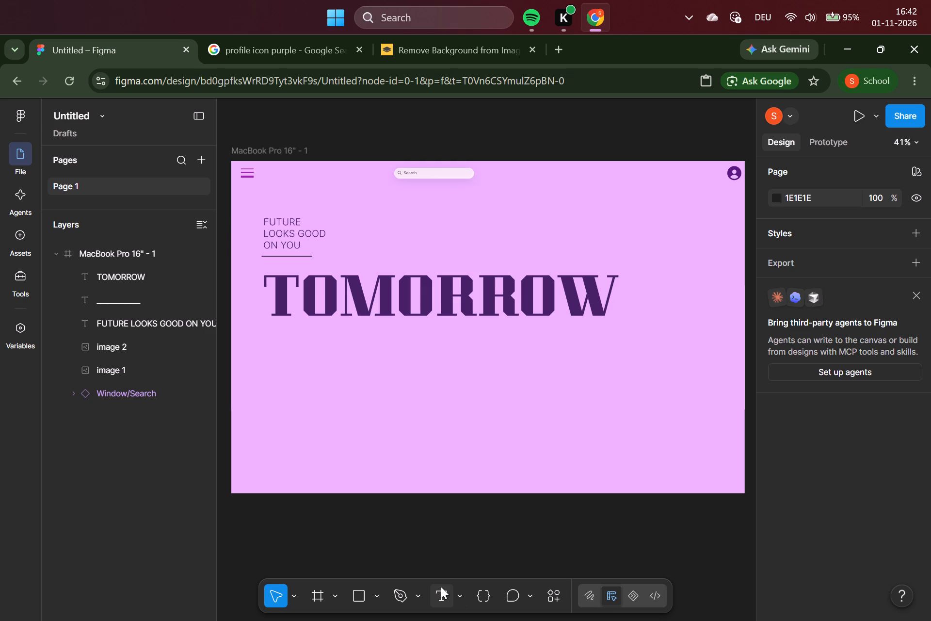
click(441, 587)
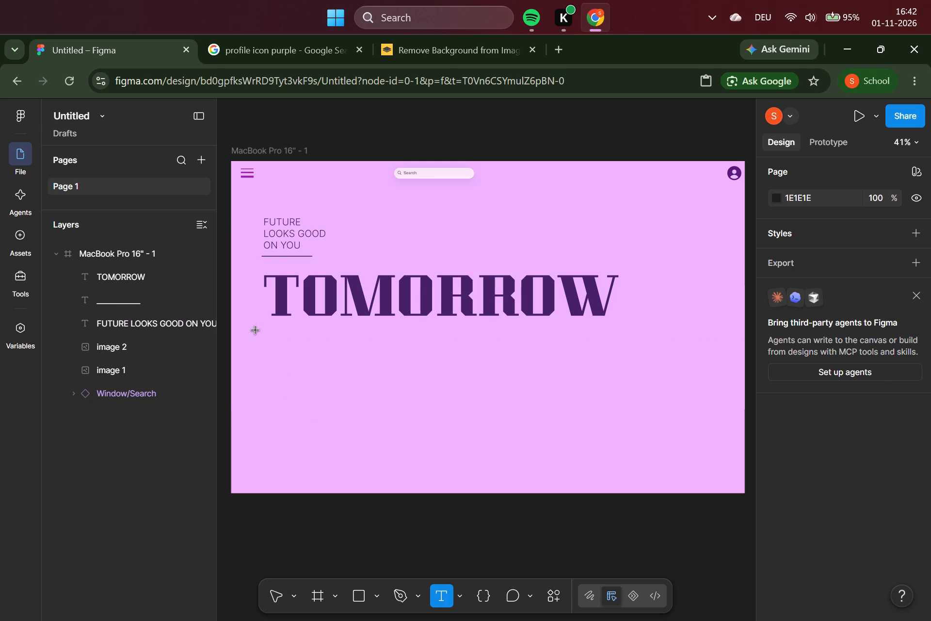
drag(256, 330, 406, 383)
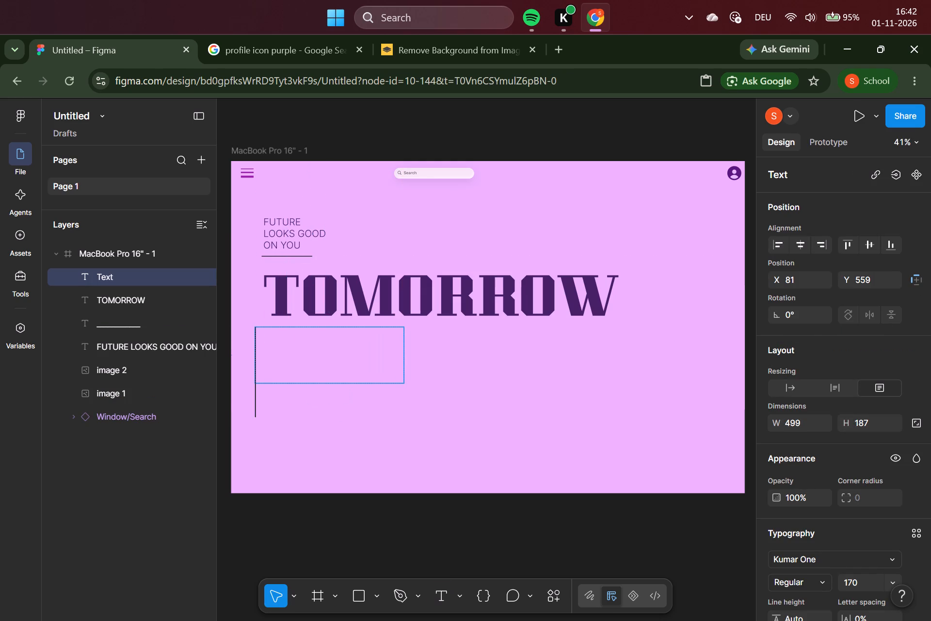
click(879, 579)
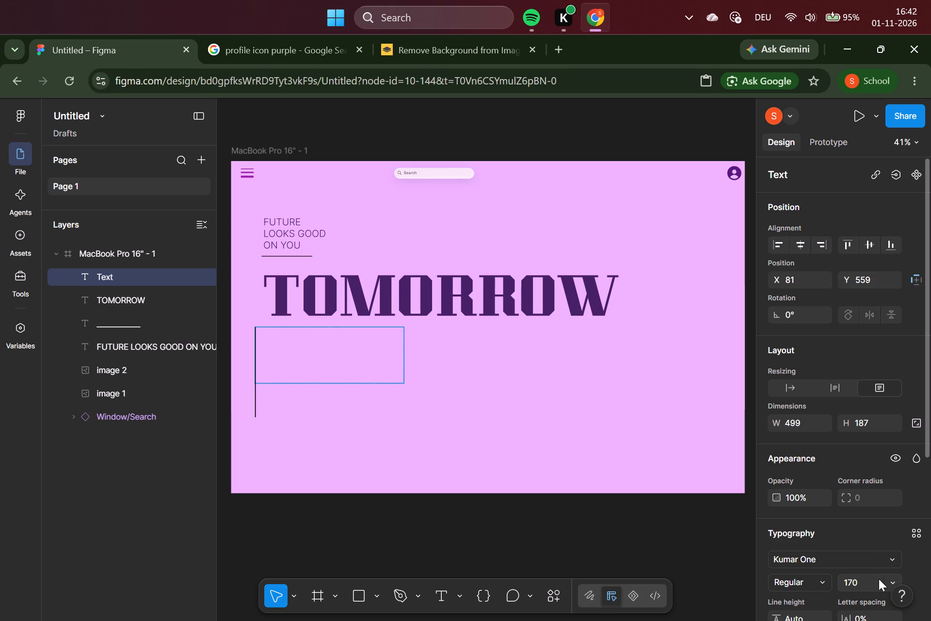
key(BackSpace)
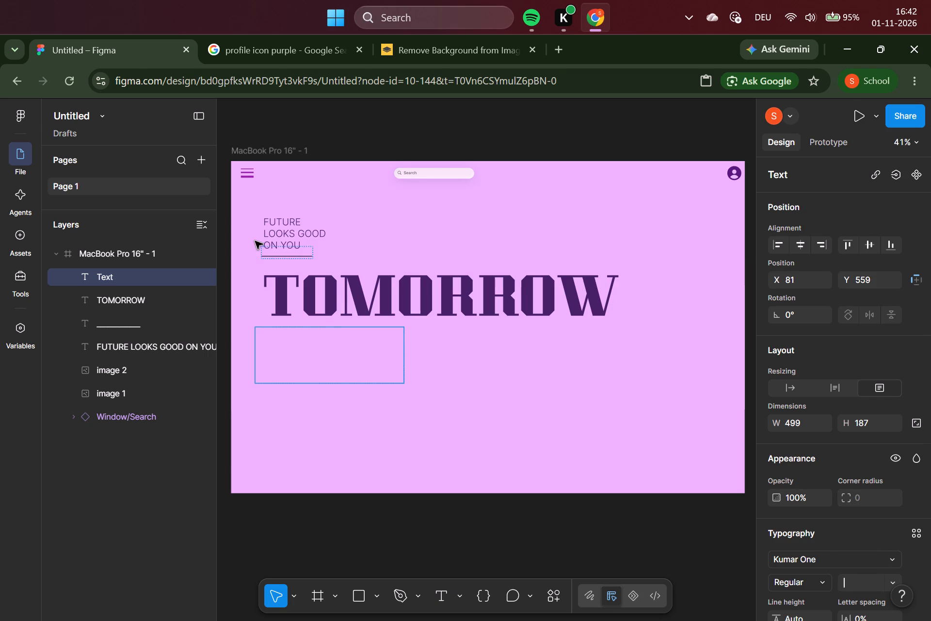
Discard the empty Kumar One text box and draw a new Inter Light 32 text box, about 592 × 168, below "TOMORROW".
click(278, 232)
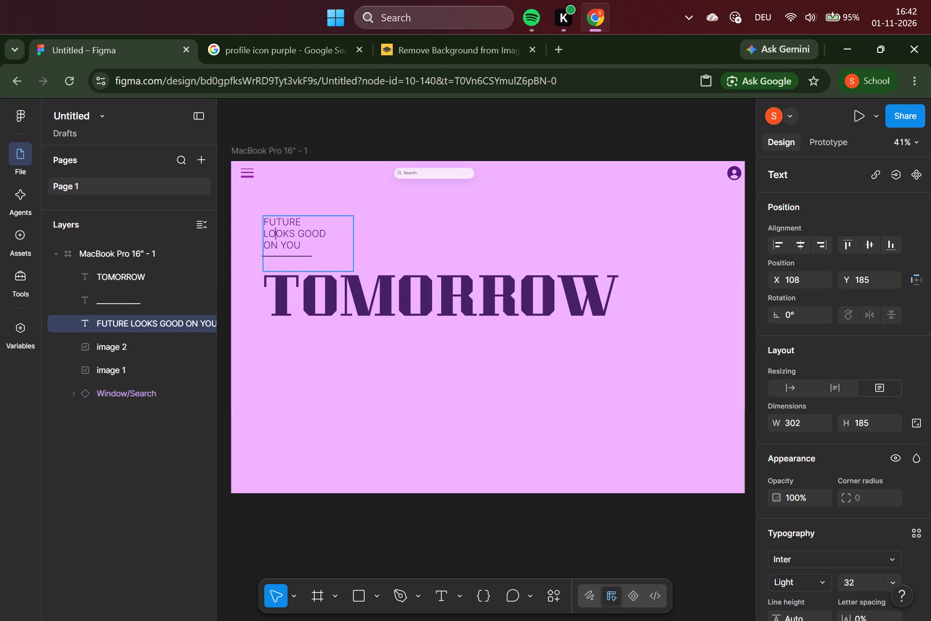
click(327, 366)
click(269, 351)
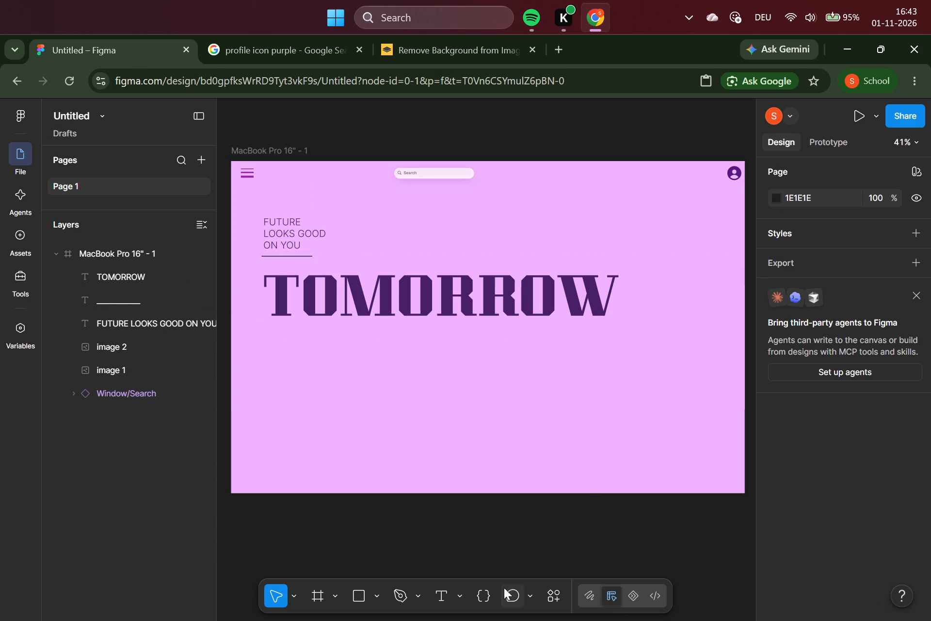
click(442, 600)
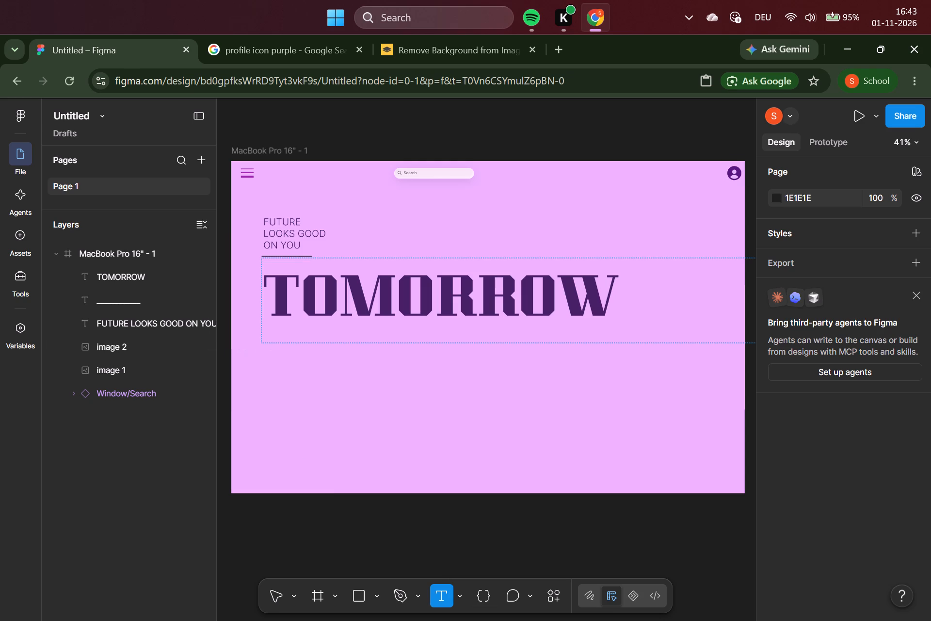
drag(258, 332, 269, 336)
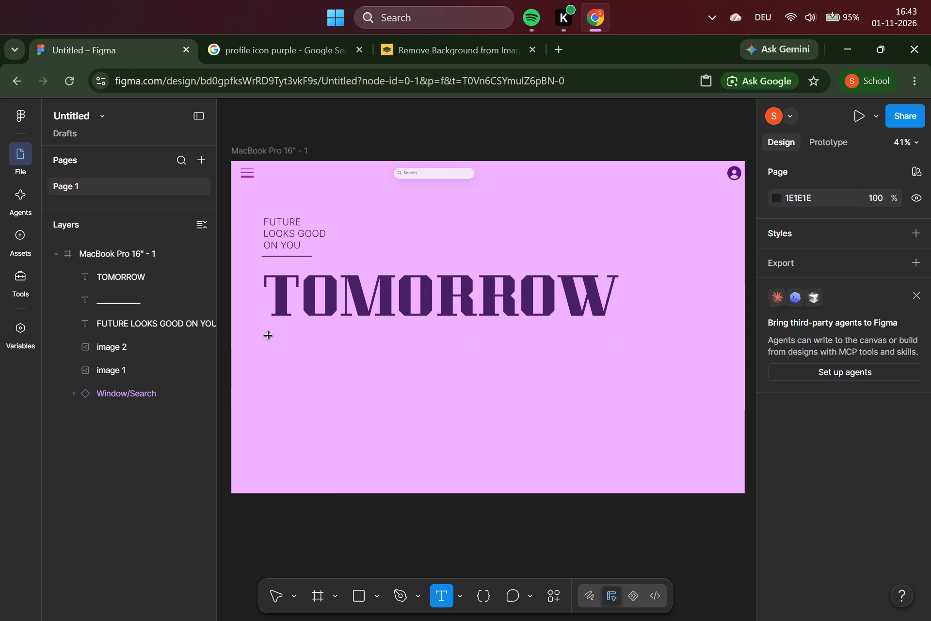
drag(269, 336, 433, 377)
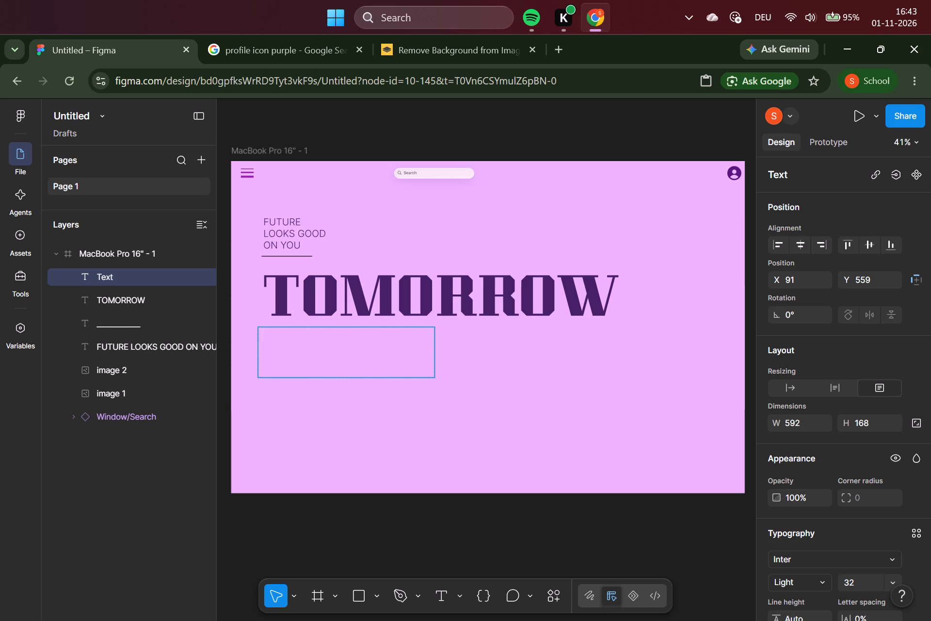
Enter "FAHSION MEETS TECHNOLOGY" as the first line of the tagline and start a second line.
text(FAHS)
text(ION MEETS TECHNOLOGZ)
key(space)
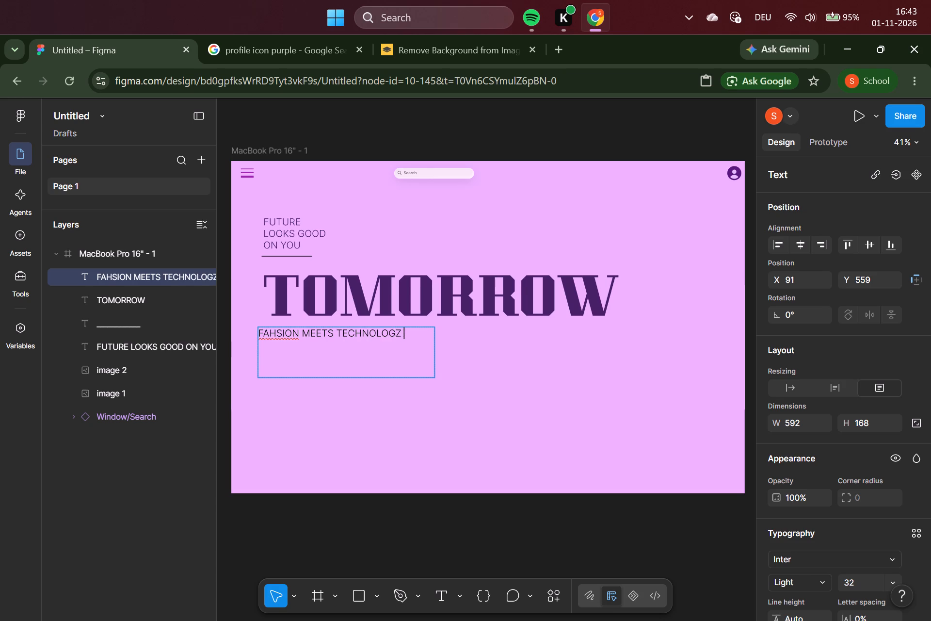
key(BackSpace)
key(BackSpace)
key(y)
key(Right)
key(Return)
Enter "SAME YOU," as the tagline's second line and start a third line.
text(SAME ZP)
key(BackSpace)
key(BackSpace)
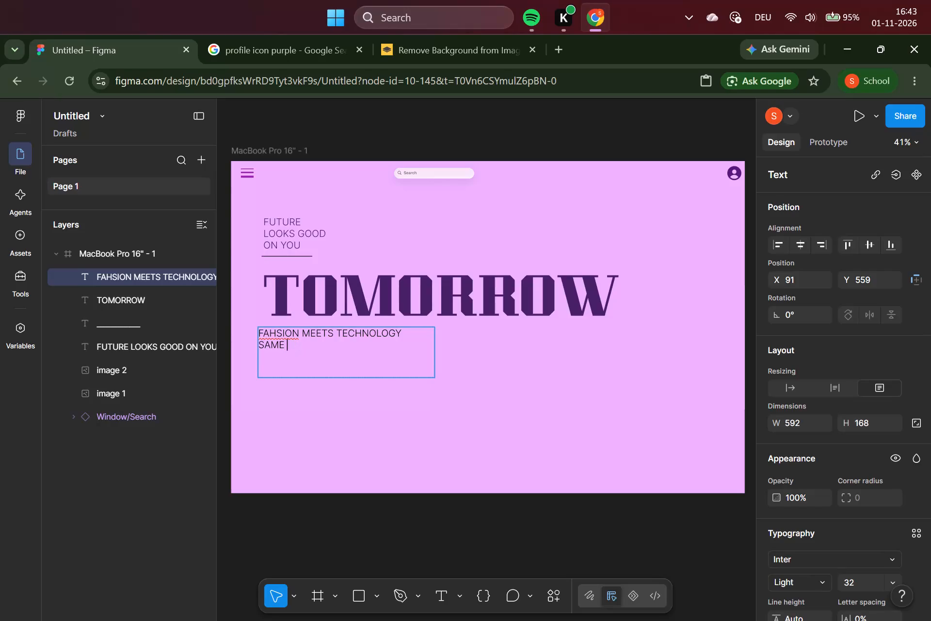
text(YO)
key(u)
key(semicolon)
key(BackSpace)
key(semicolon)
key(BackSpace)
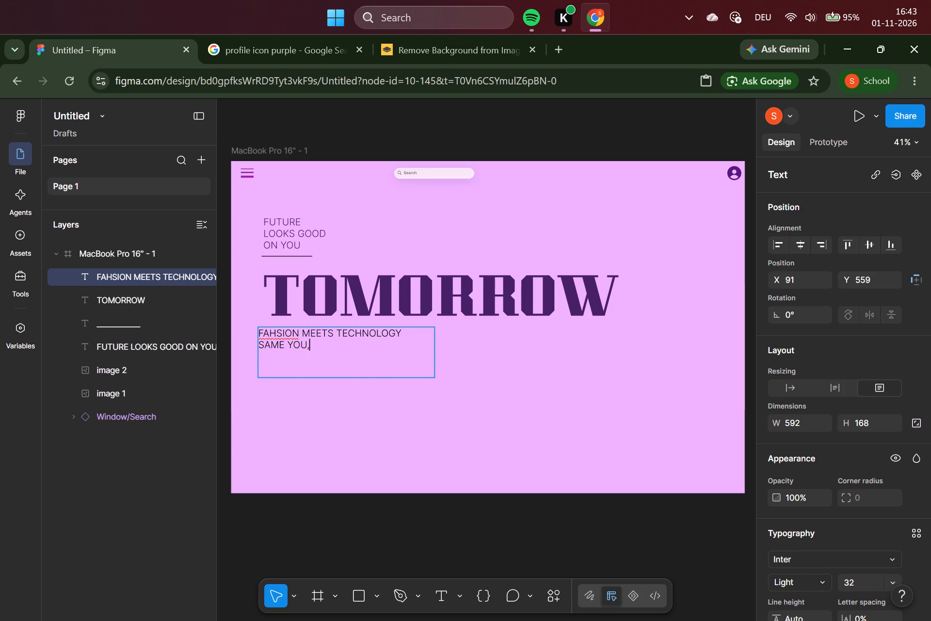
key(Return)
Insert a space before the comma in the tagline's second line.
key(Up)
key(Right)
key(Right)
key(Right)
key(Right)
key(Right)
key(Right)
key(Right)
key(Right)
key(space)
Correct the spelling of the tagline's first word to "FASHION".
key(Up)
key(Down)
key(Down)
key(Up)
key(Up)
key(Right)
key(Right)
key(Right)
key(Right)
key(BackSpace)
key(BackSpace)
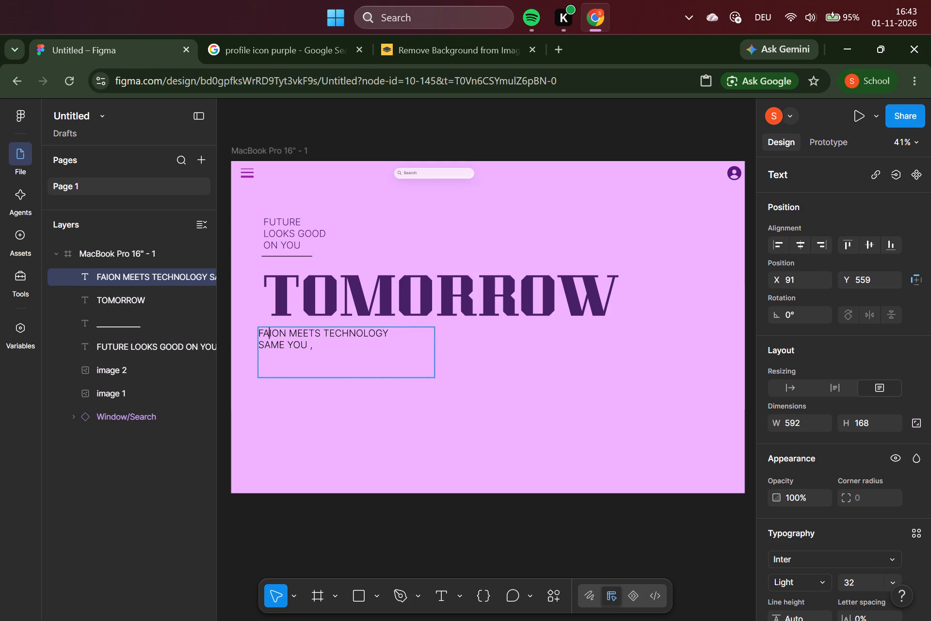
text(SH)
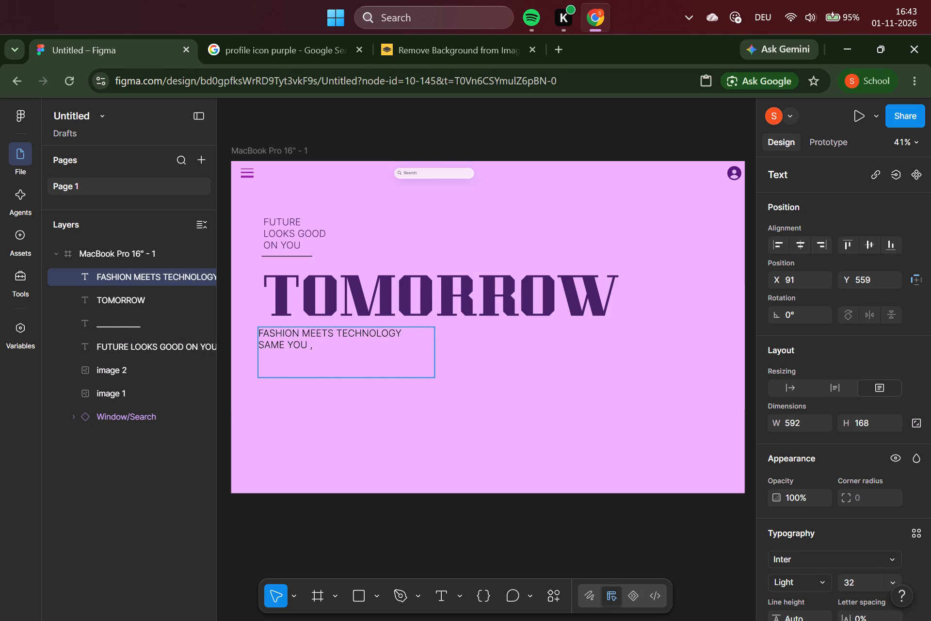
Enter "JUST MORE FUTURISTIC" as the third line of the tagline.
key(Down)
key(Down)
text(JUST)
key(space)
text(MORE)
key(space)
text(FUTUR)
text(ISZ)
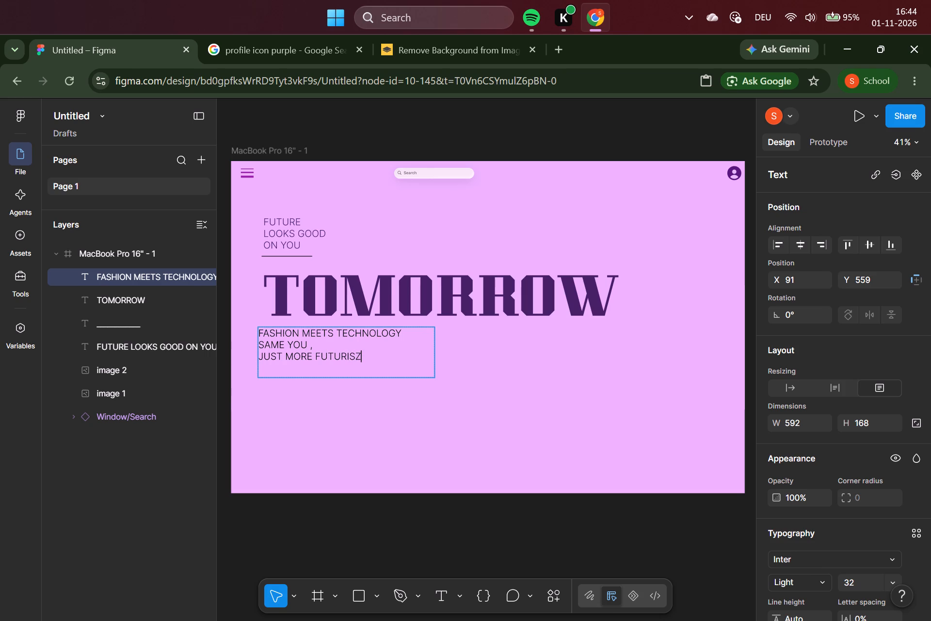
text(IC)
key(BackSpace)
key(BackSpace)
key(BackSpace)
key(t)
key(i)
key(c)
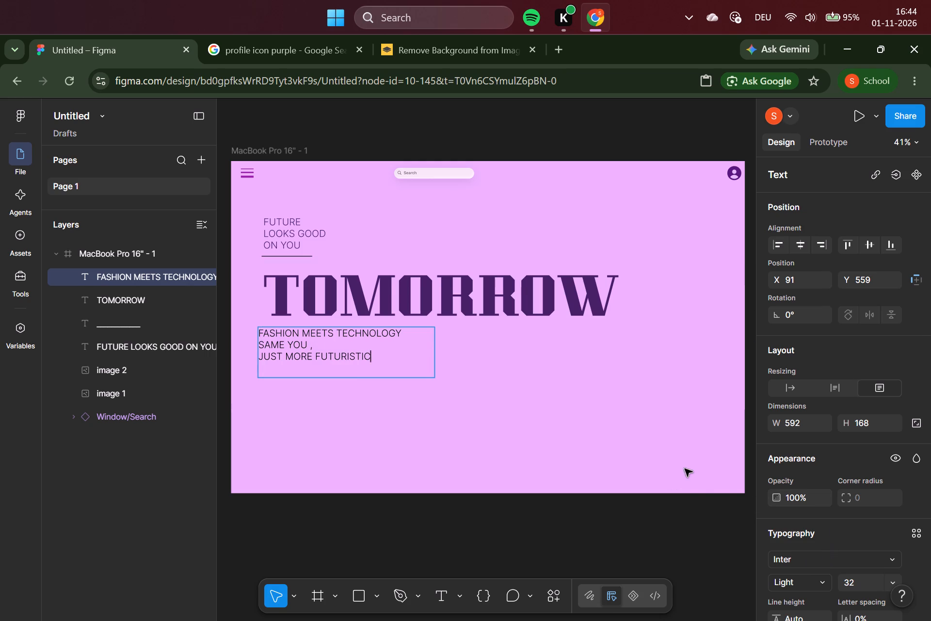
Change the fill of the whole three-line tagline to the dark purple 471F66 from the colours on this page.
drag(387, 365, 253, 336)
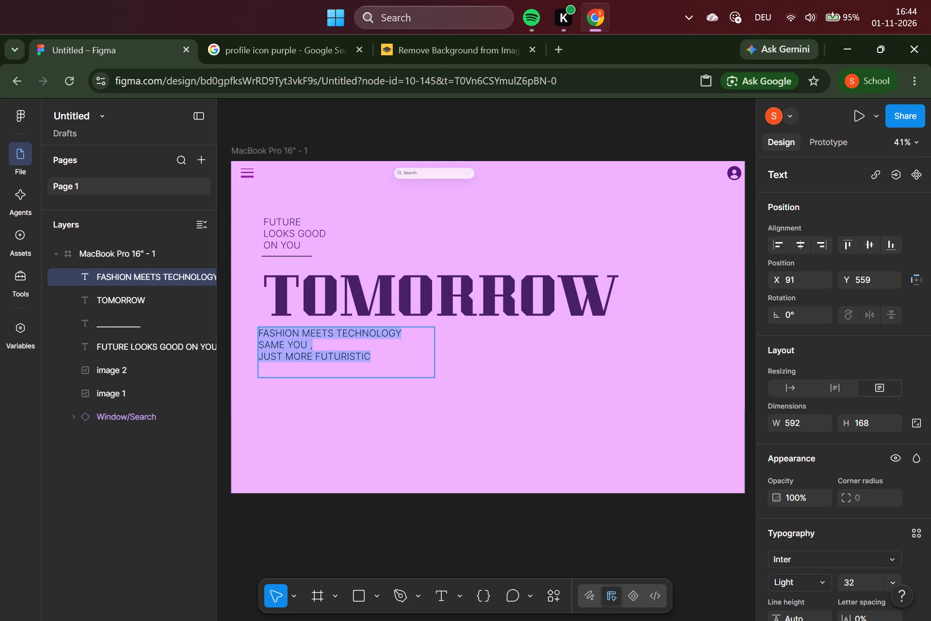
drag(253, 336, 253, 336)
scroll(798, 580, down, 4)
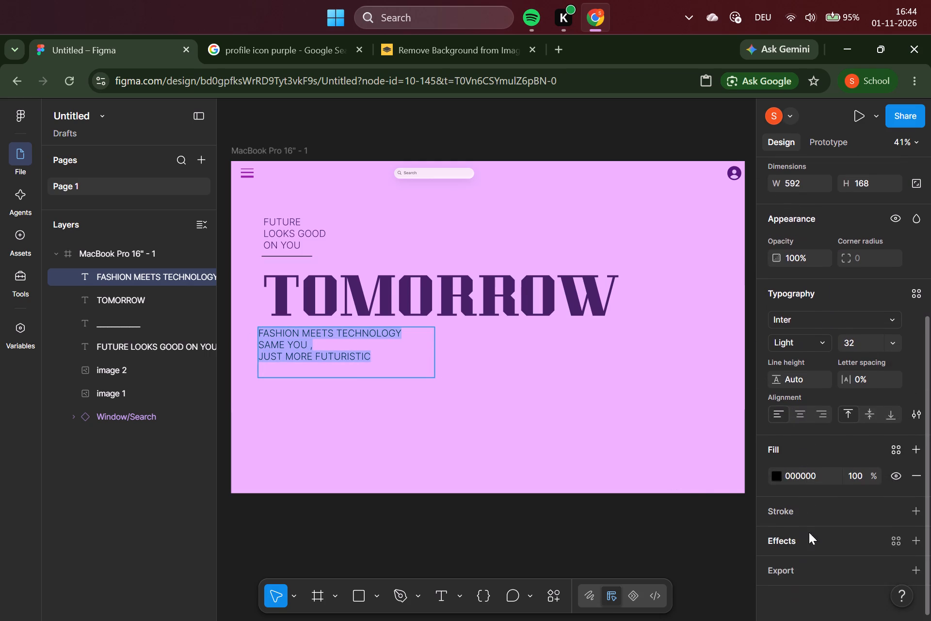
click(818, 475)
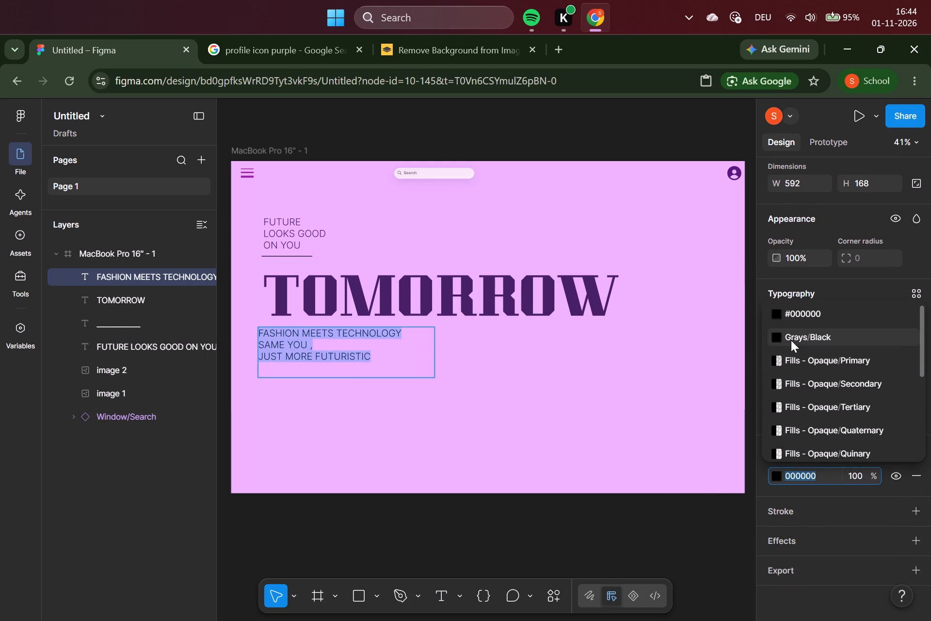
scroll(852, 452, down, 7)
click(834, 444)
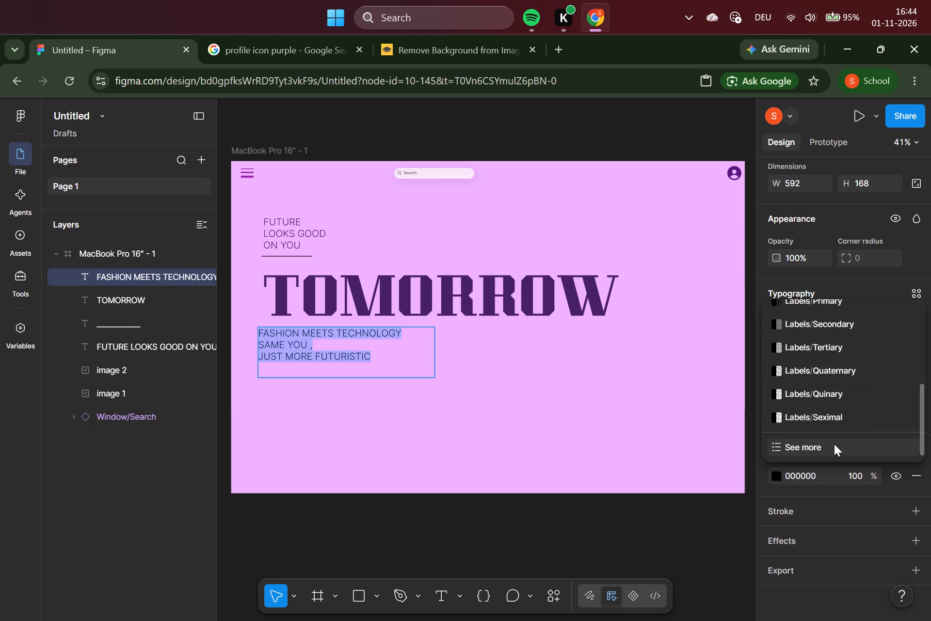
click(608, 319)
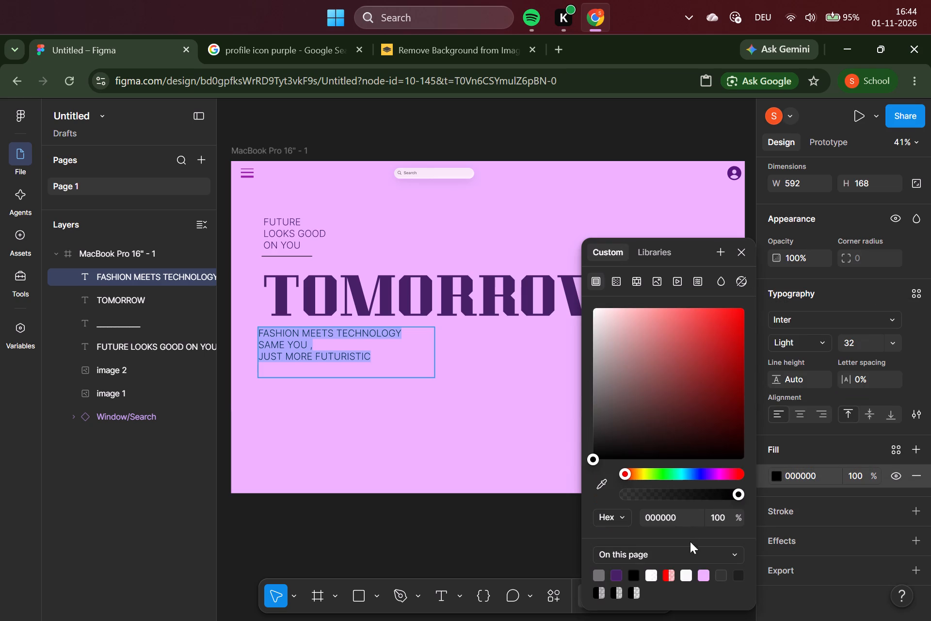
click(616, 574)
click(404, 531)
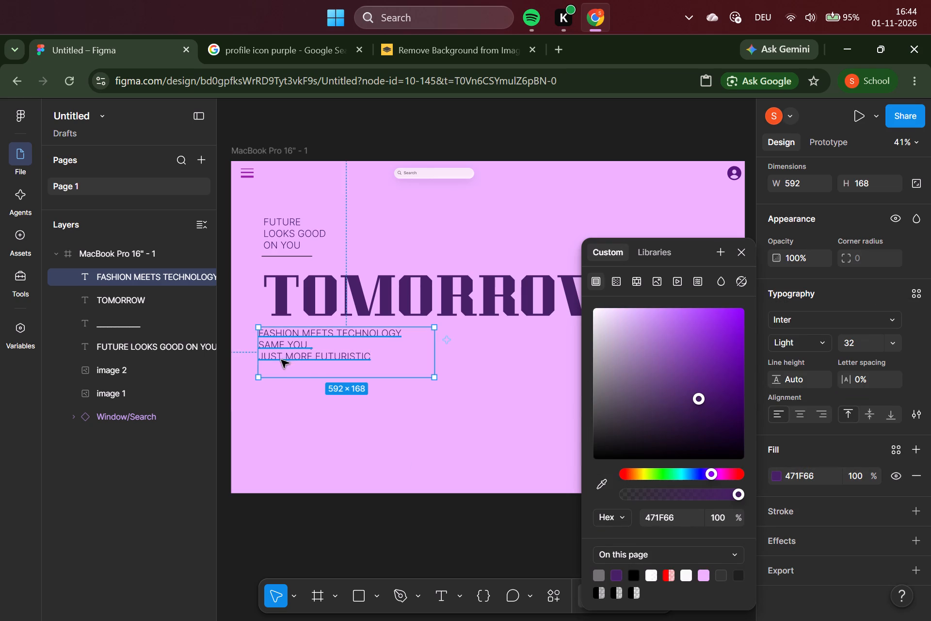
Nudge the three-line tagline 10 px to the right, closer to alignment with the text above, and deselect it.
key(Right)
key(Right)
key(Right)
key(Right)
key(Right)
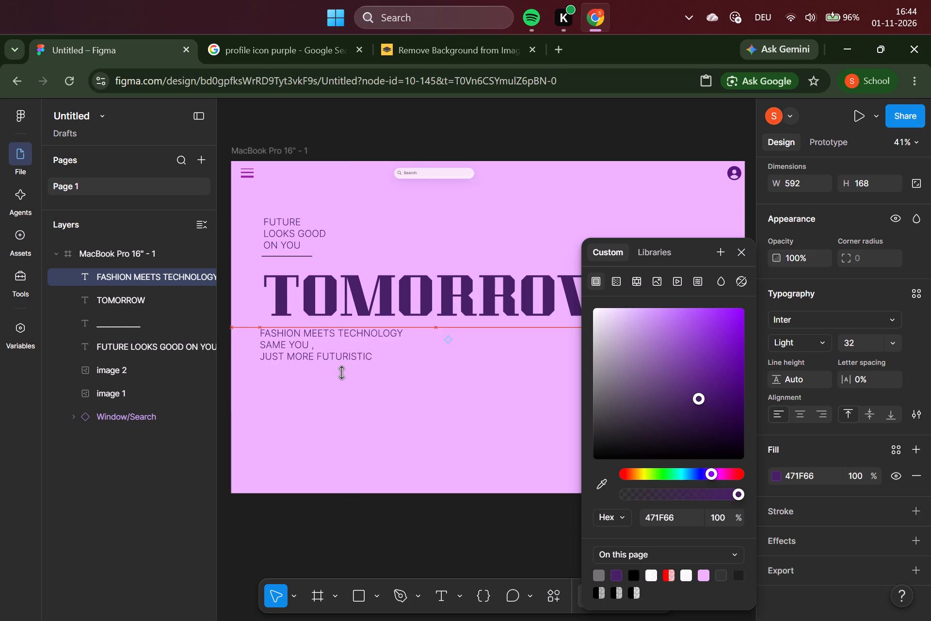
key(Right)
key(Right)
key(Right)
key(Right)
key(Right)
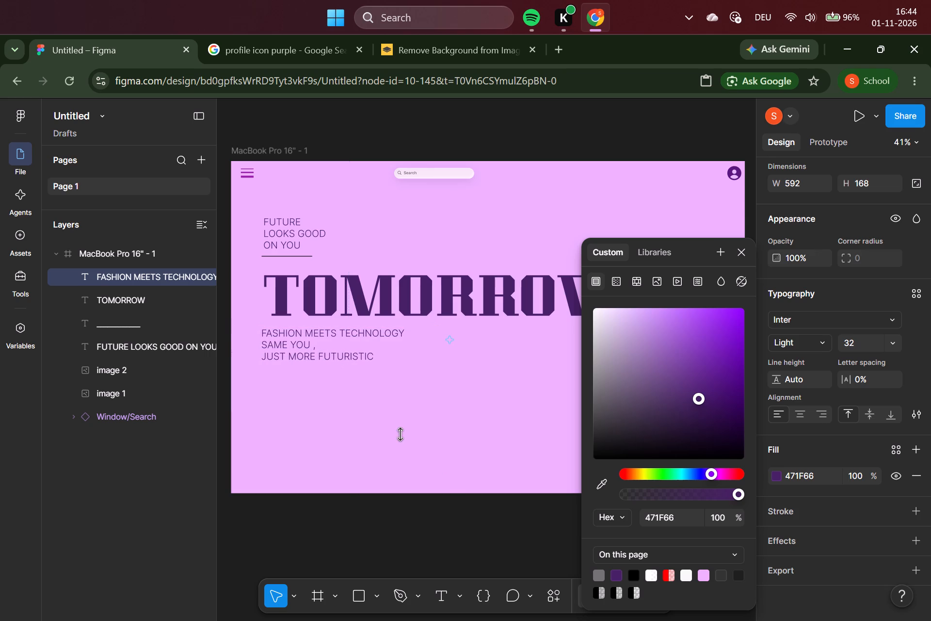
click(486, 525)
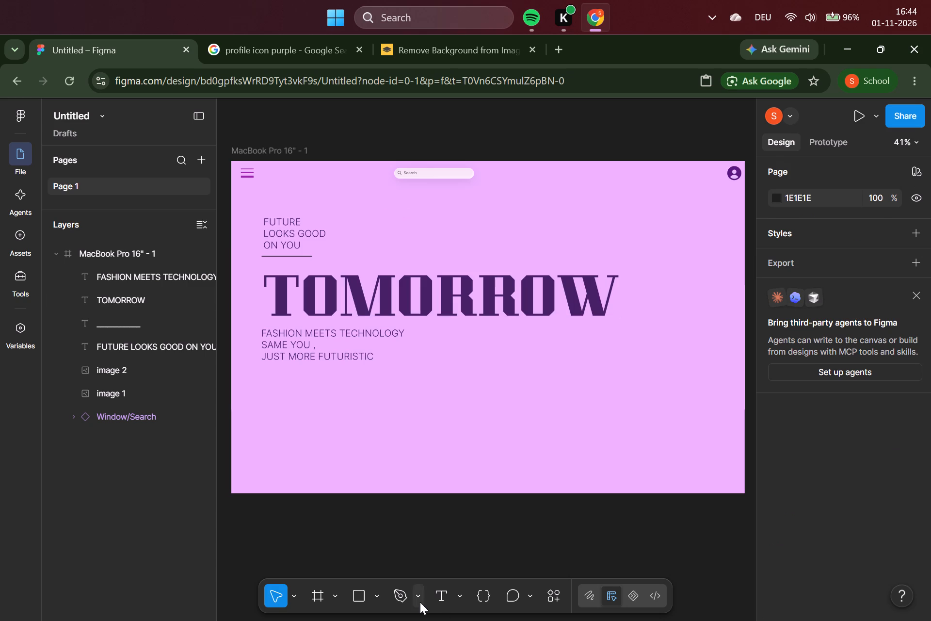
Draw a rectangle about 558 × 100 beneath the tagline as the button background.
click(381, 589)
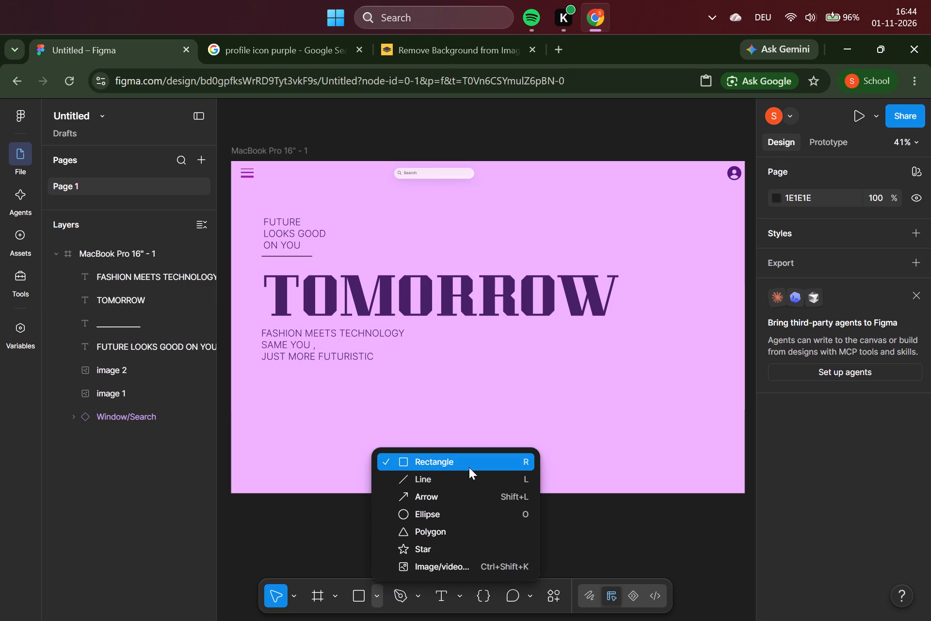
scroll(463, 526, down, 1)
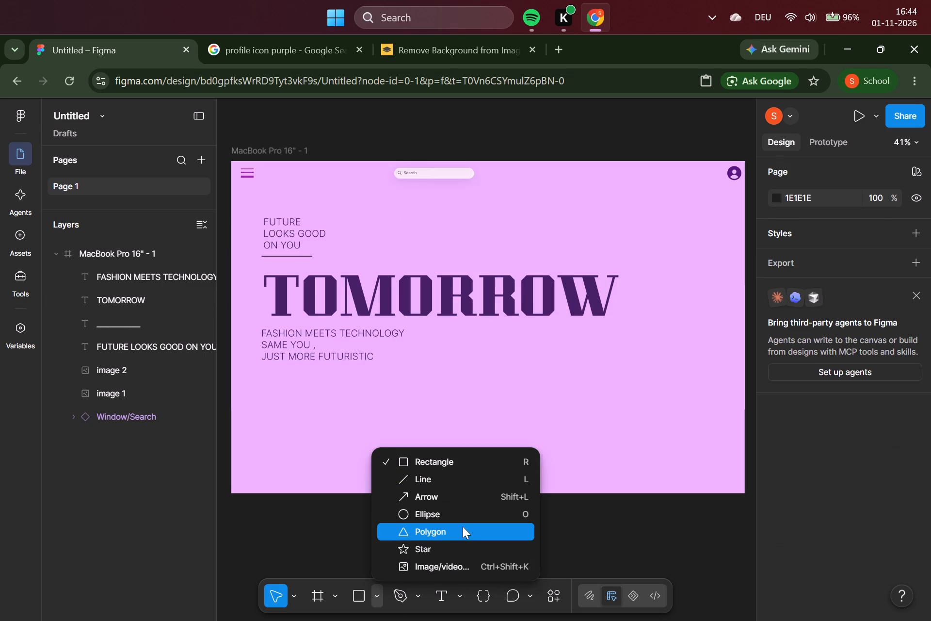
scroll(463, 526, down, 1)
click(463, 467)
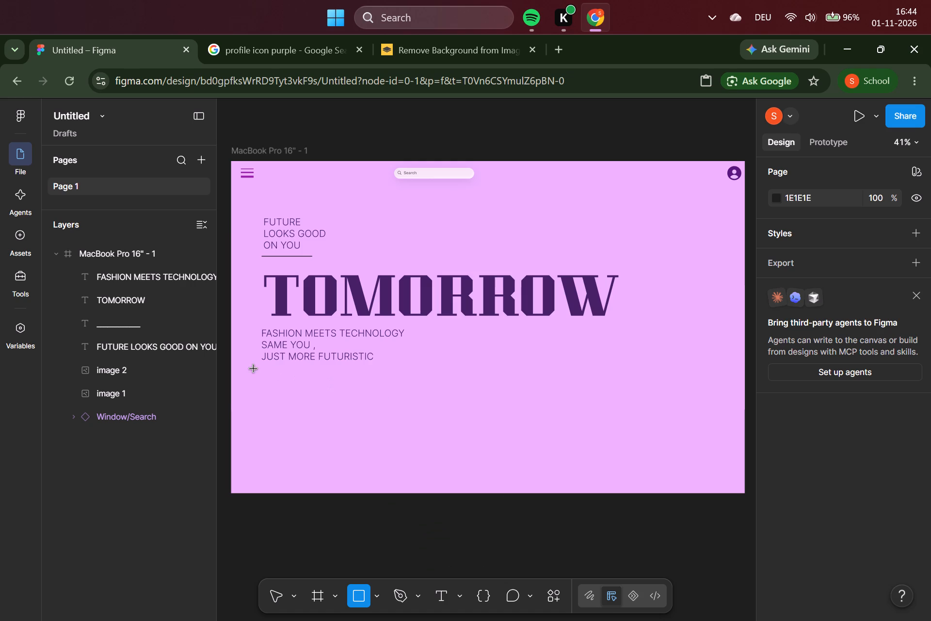
drag(264, 387, 270, 388)
drag(270, 388, 423, 416)
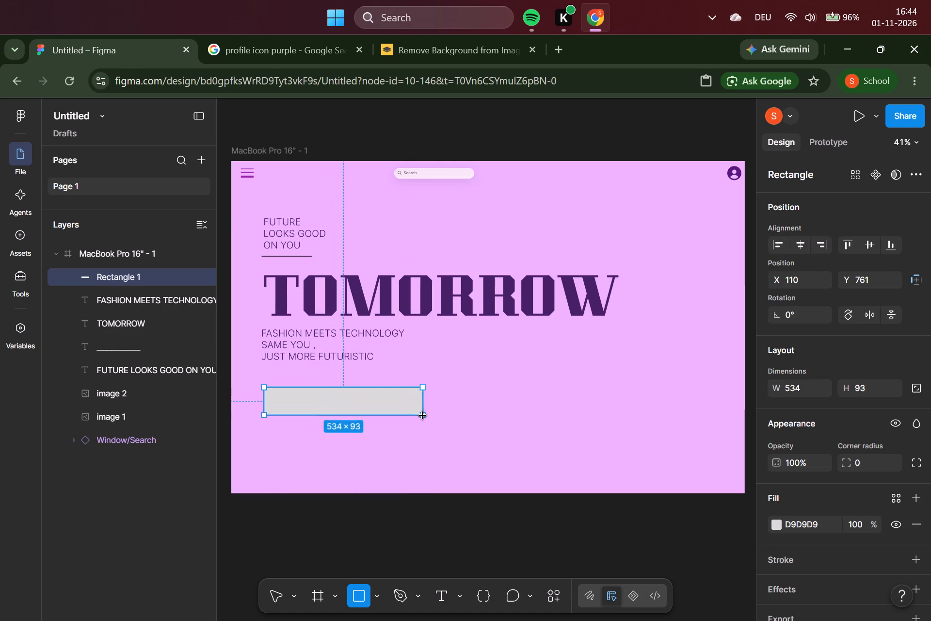
drag(423, 416, 430, 417)
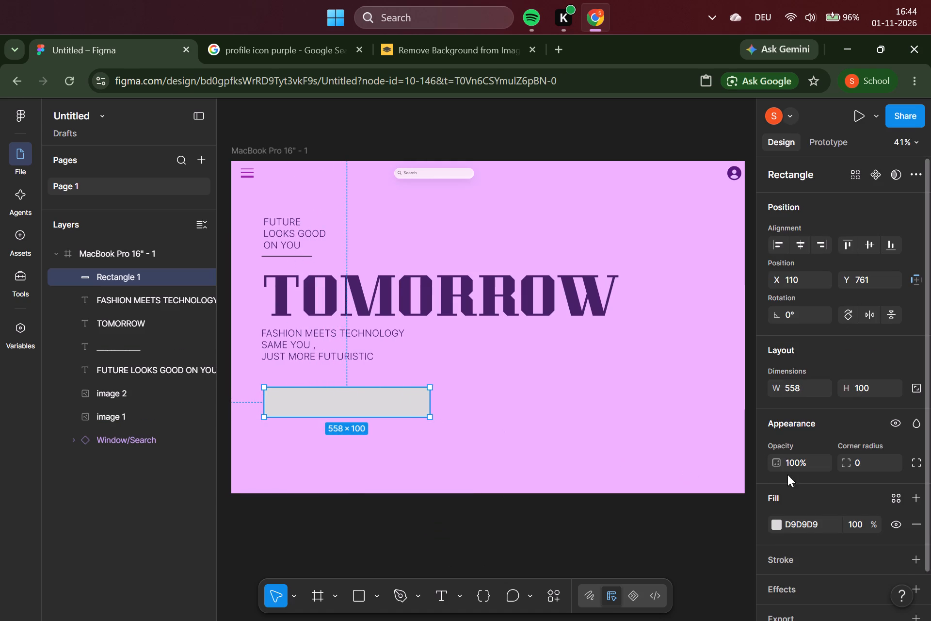
Set the button rectangle's corner radius to 100.
scroll(803, 475, down, 1)
drag(851, 420, 465, 360)
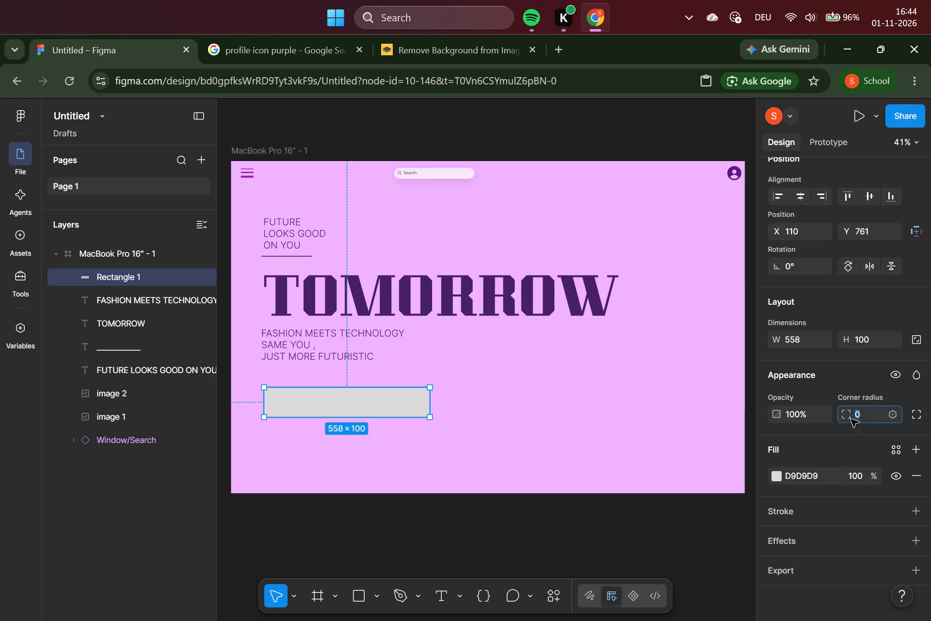
key(BackSpace)
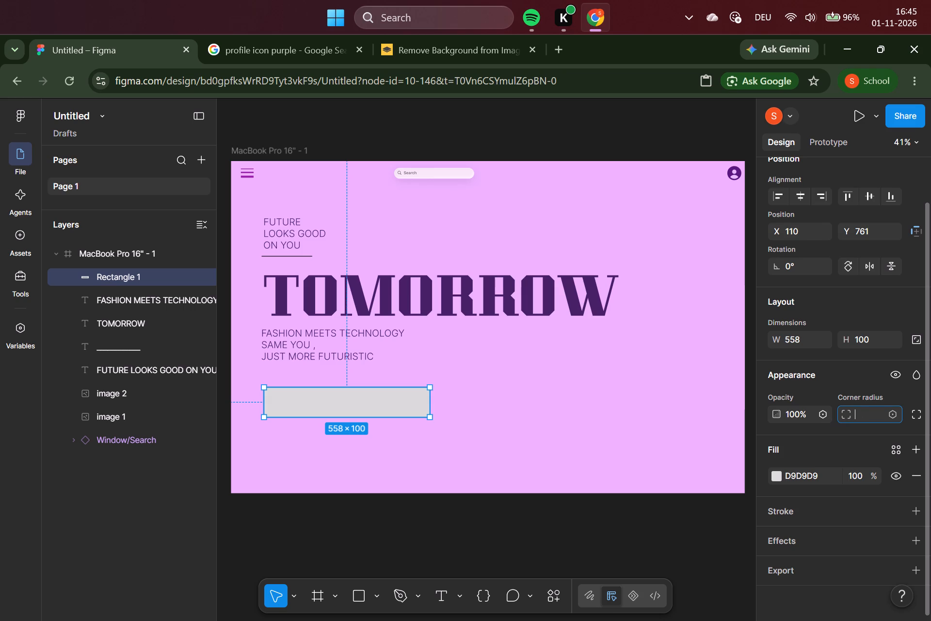
text(!==)
key(BackSpace)
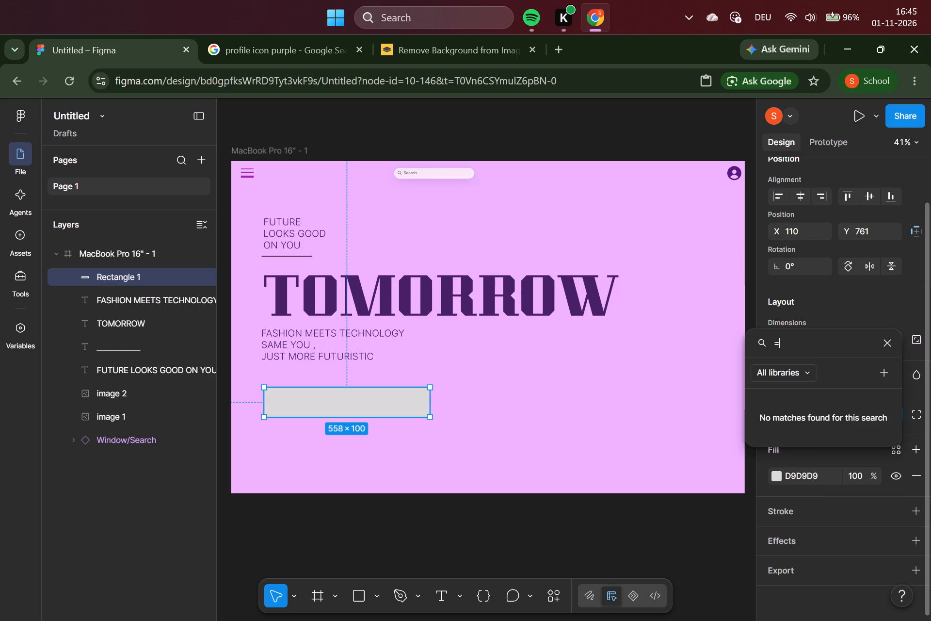
text(100)
key(Return)
key(BackSpace)
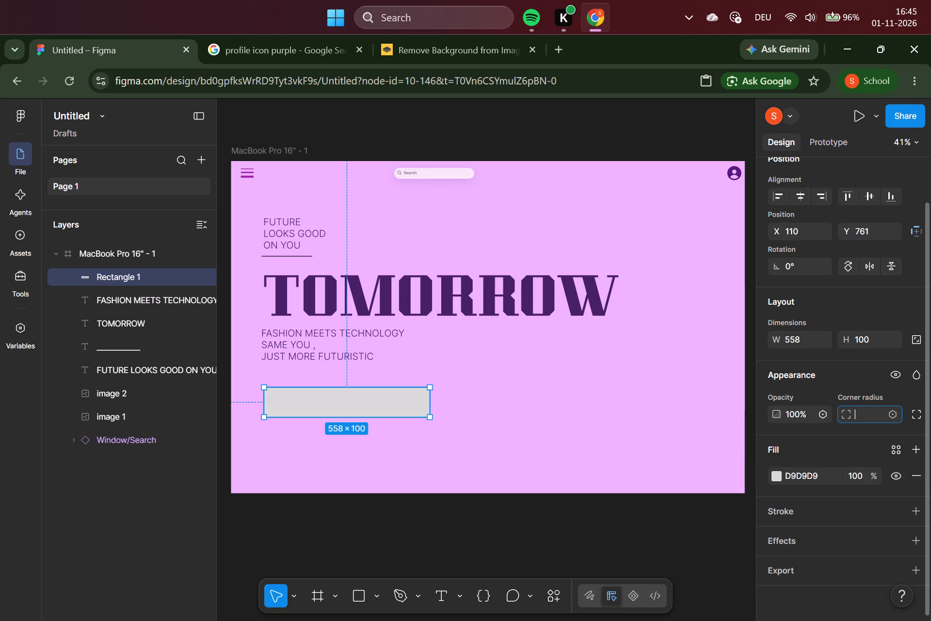
key(1)
text(00)
key(Return)
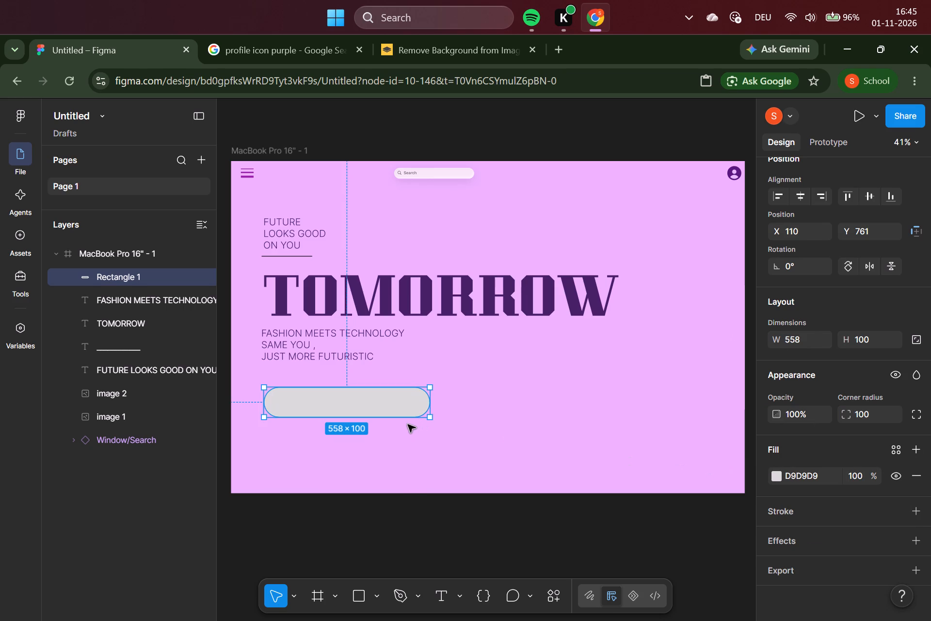
click(414, 489)
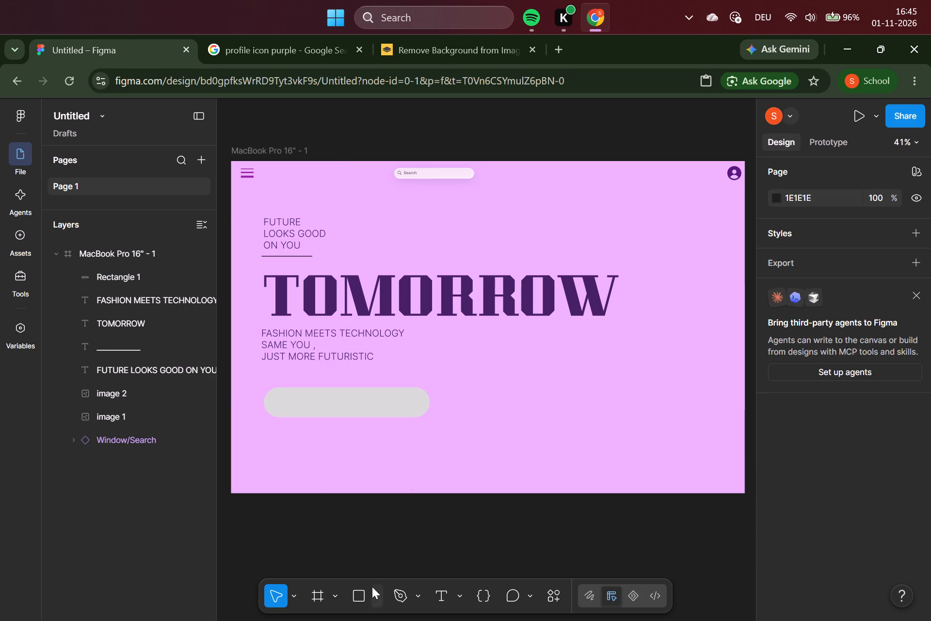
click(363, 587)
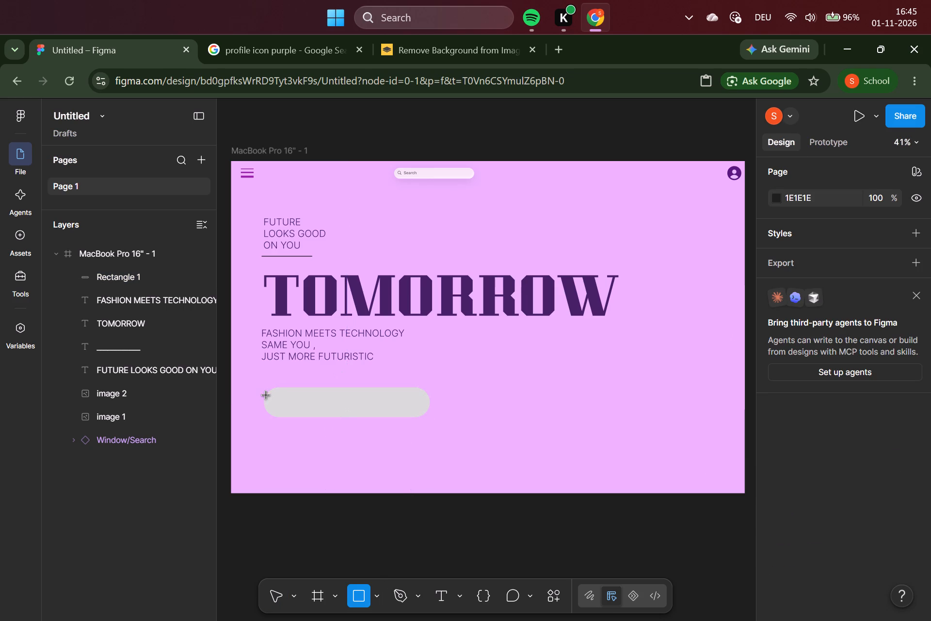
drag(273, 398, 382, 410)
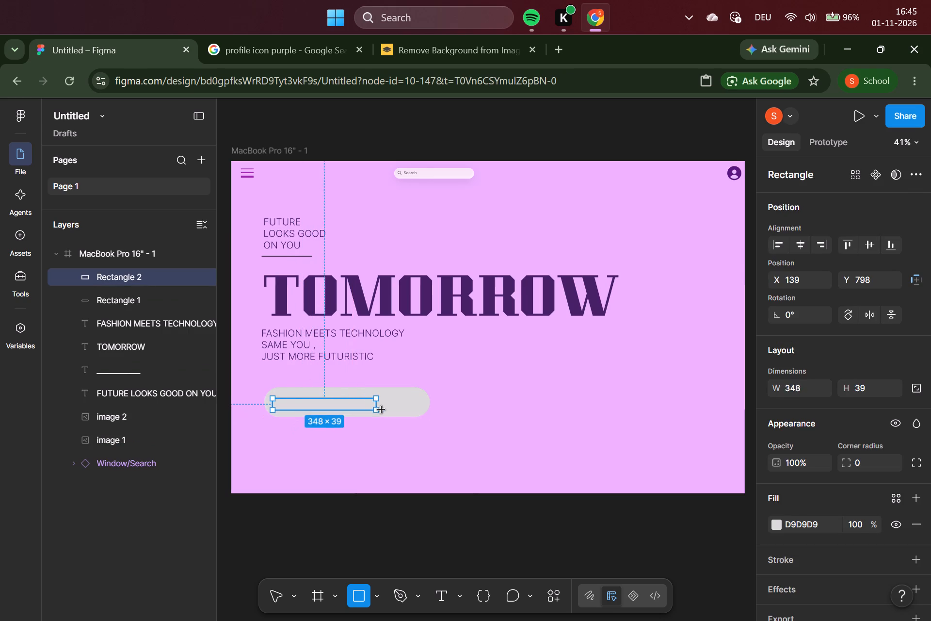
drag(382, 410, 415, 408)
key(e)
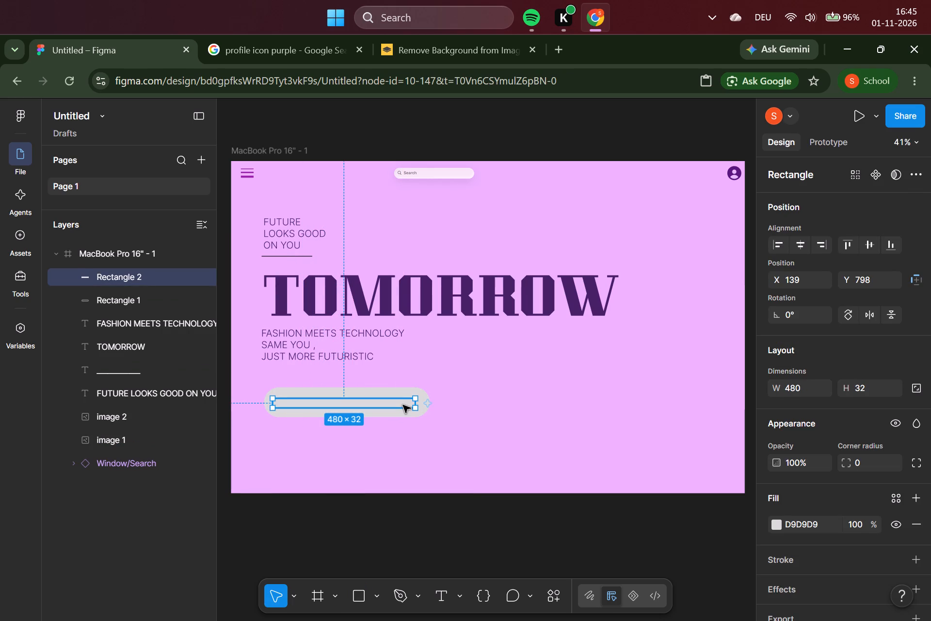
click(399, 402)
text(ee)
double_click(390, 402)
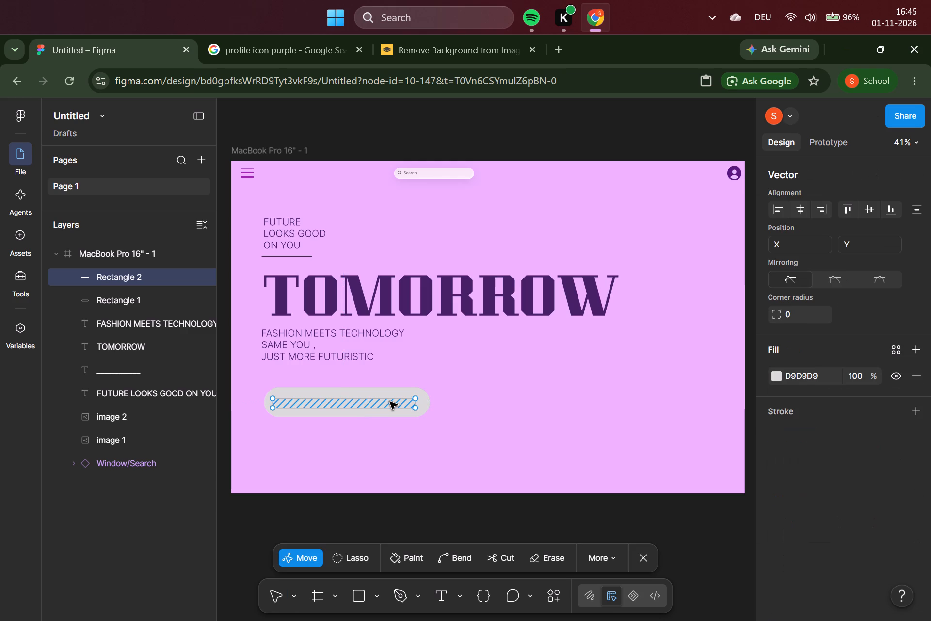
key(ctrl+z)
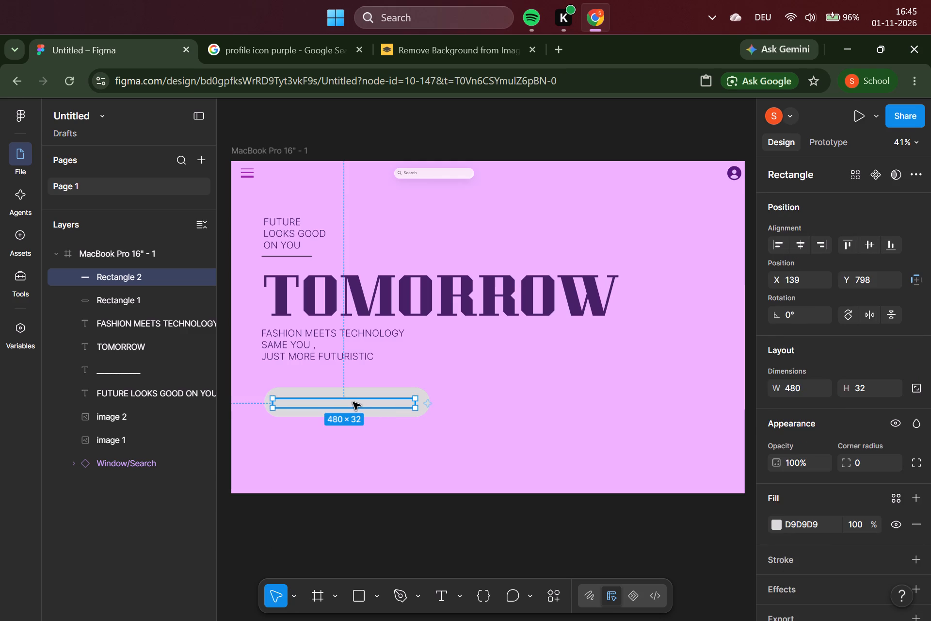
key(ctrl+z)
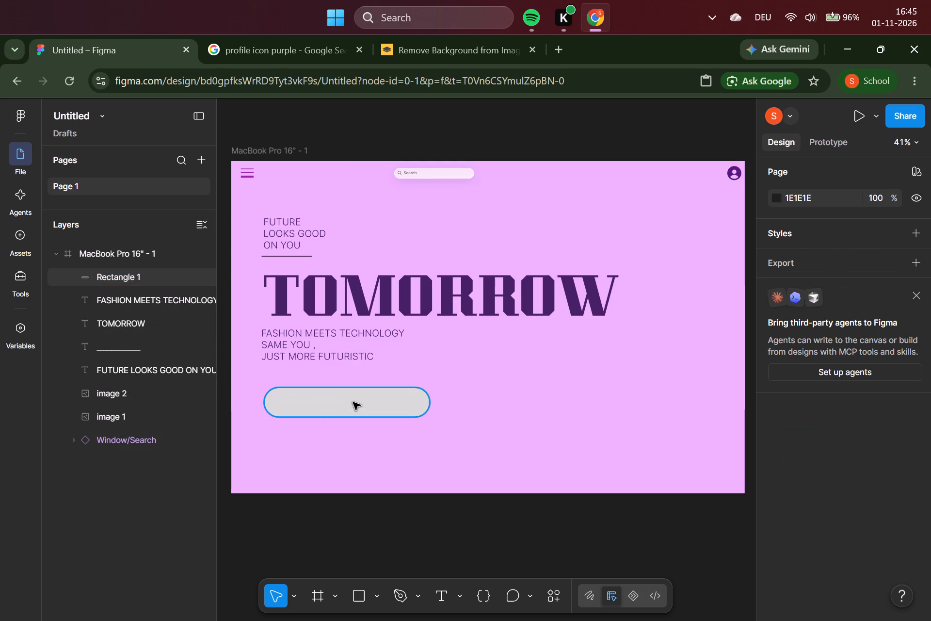
Draw a text box about 490 × 41 inside the rounded button rectangle.
click(434, 599)
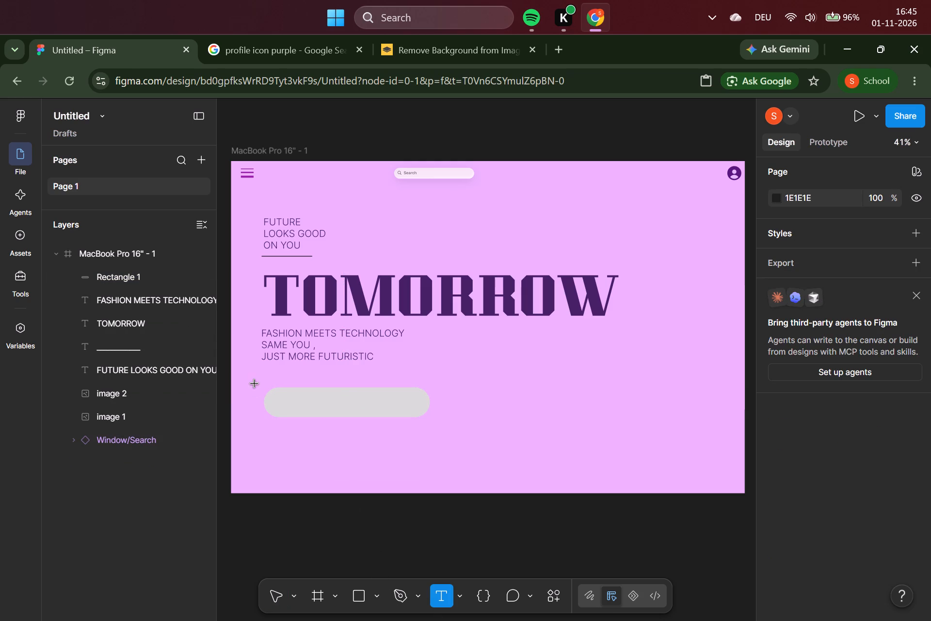
drag(274, 396, 333, 412)
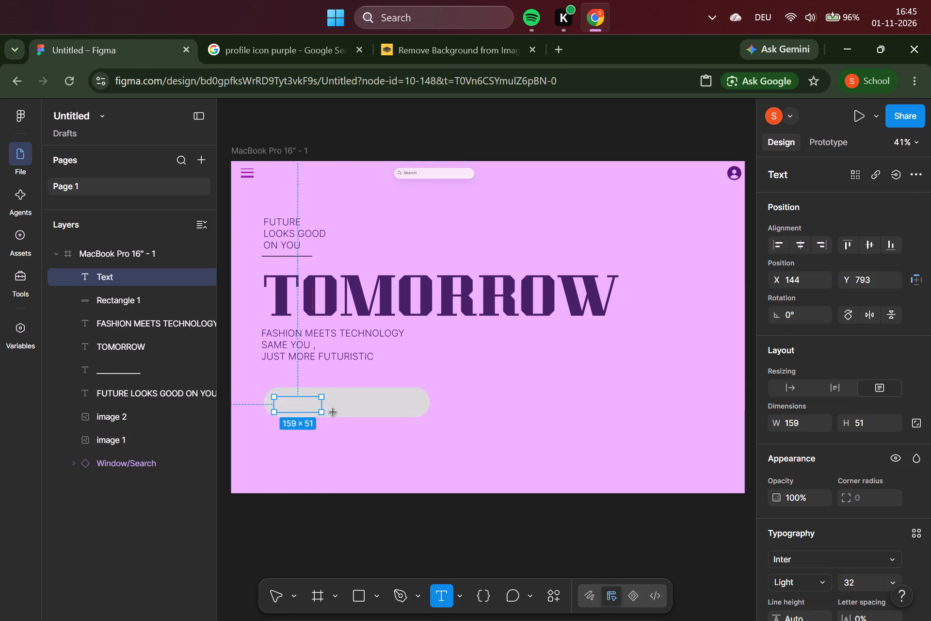
drag(333, 412, 419, 409)
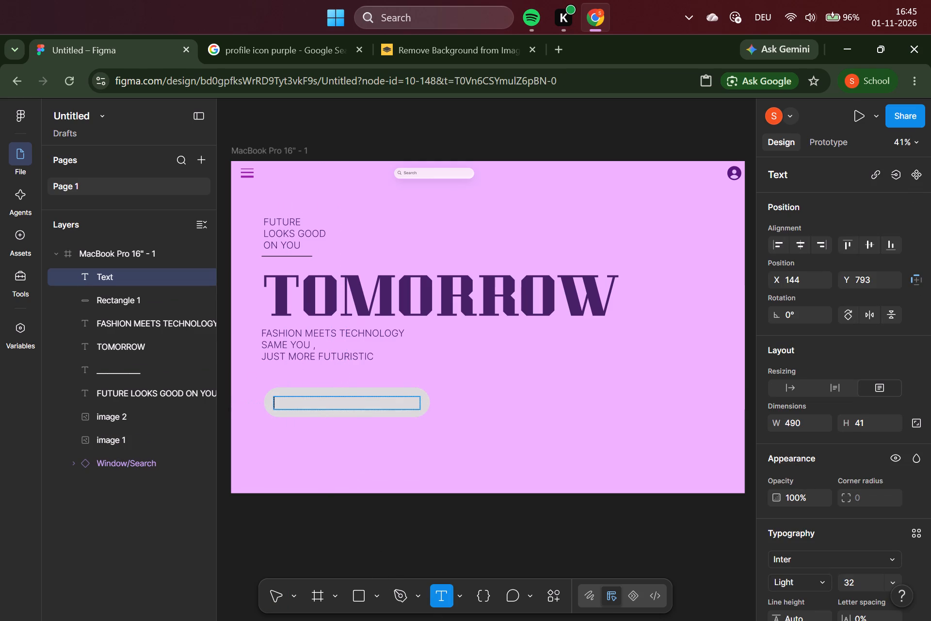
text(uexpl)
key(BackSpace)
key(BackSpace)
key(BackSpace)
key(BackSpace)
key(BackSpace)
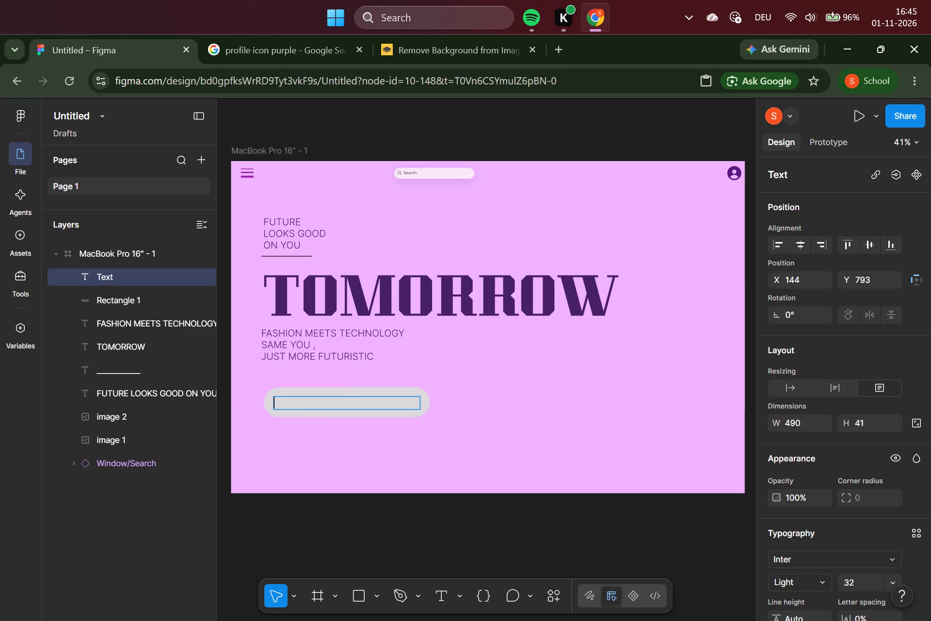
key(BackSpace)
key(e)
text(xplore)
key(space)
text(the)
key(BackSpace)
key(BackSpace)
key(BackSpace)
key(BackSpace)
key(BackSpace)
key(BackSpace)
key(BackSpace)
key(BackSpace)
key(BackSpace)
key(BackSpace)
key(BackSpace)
Enter "Explore The Collection →" as the button label in the text box.
key(shift+e)
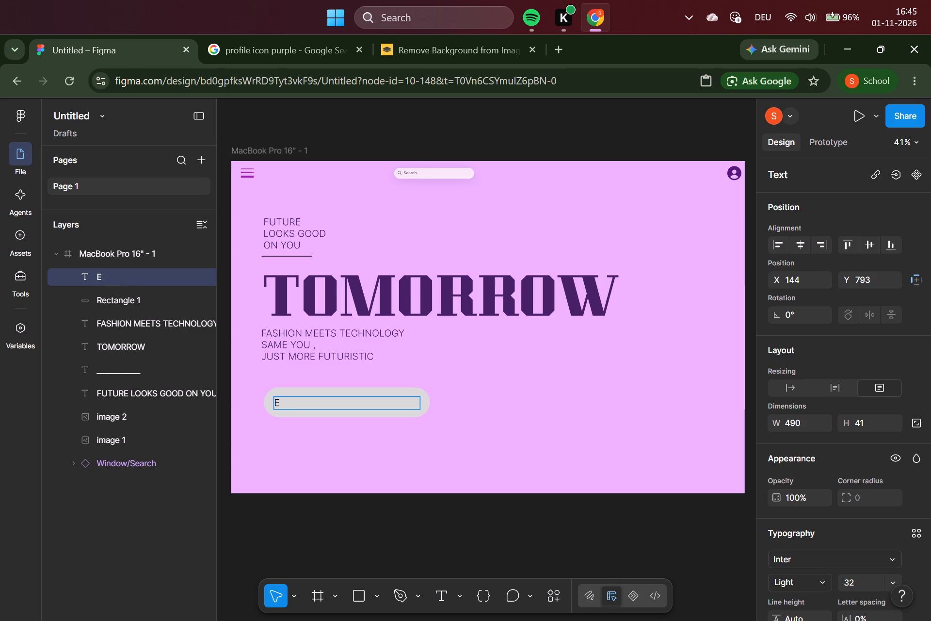
text(xplore)
key(space)
text(The)
key(space)
text(Collecto)
key(BackSpace)
text(ion)
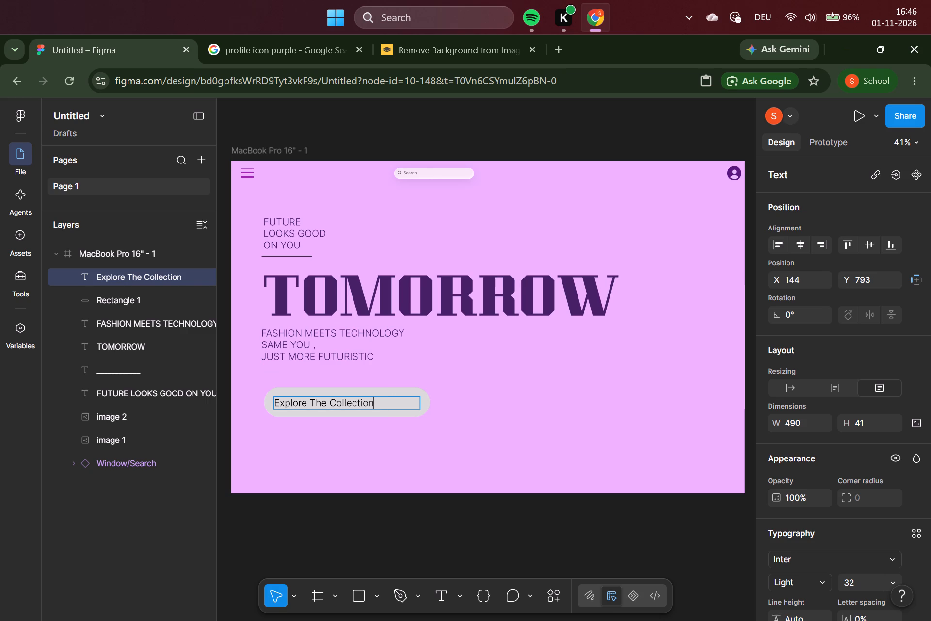
key(space)
key(minus)
key(less)
key(BackSpace)
key(shift+greater)
Insert spaces before the arrow in the "Explore The Collection →" label to shift it toward the button's far end.
key(Left)
key(Left)
key(space)
key(space)
key(space)
key(space)
key(space)
key(space)
key(space)
key(space)
key(space)
key(space)
key(space)
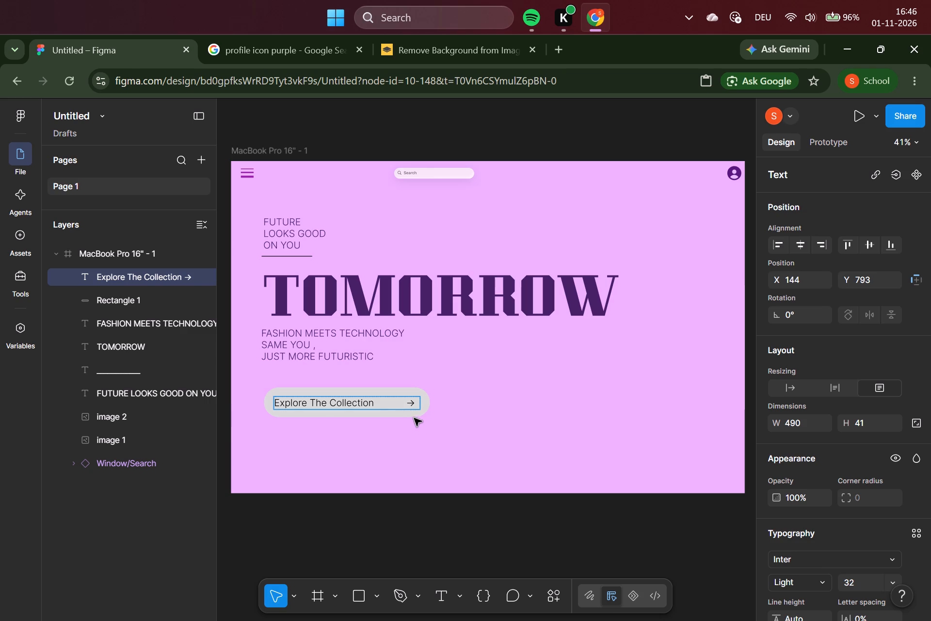
click(416, 420)
click(416, 428)
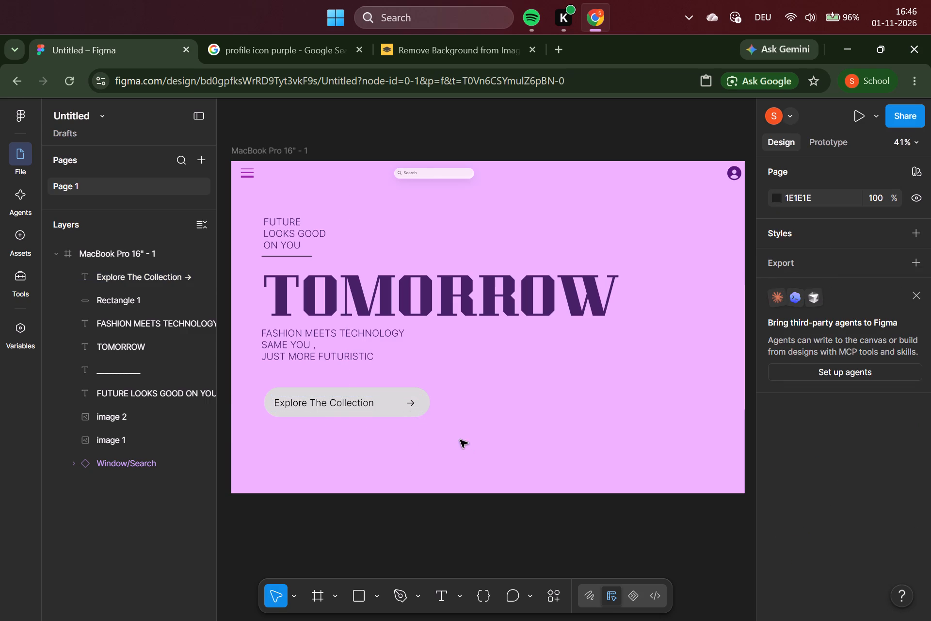
Nudge the "Explore The Collection →" label to X 145, Y 789 inside the button.
click(376, 407)
key(Up)
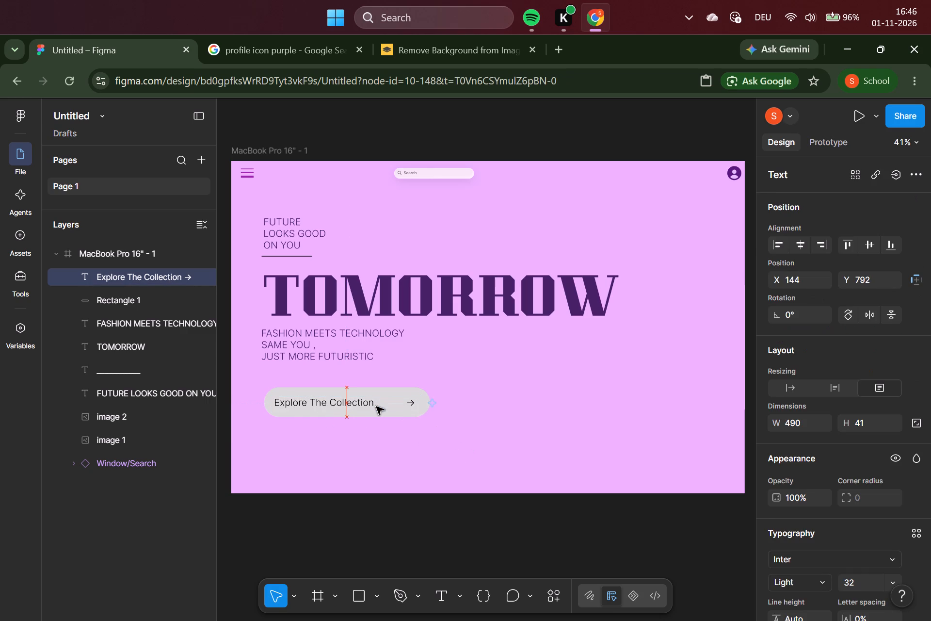
key(Up)
key(Up)
key(Up)
key(Up)
key(Down)
key(Right)
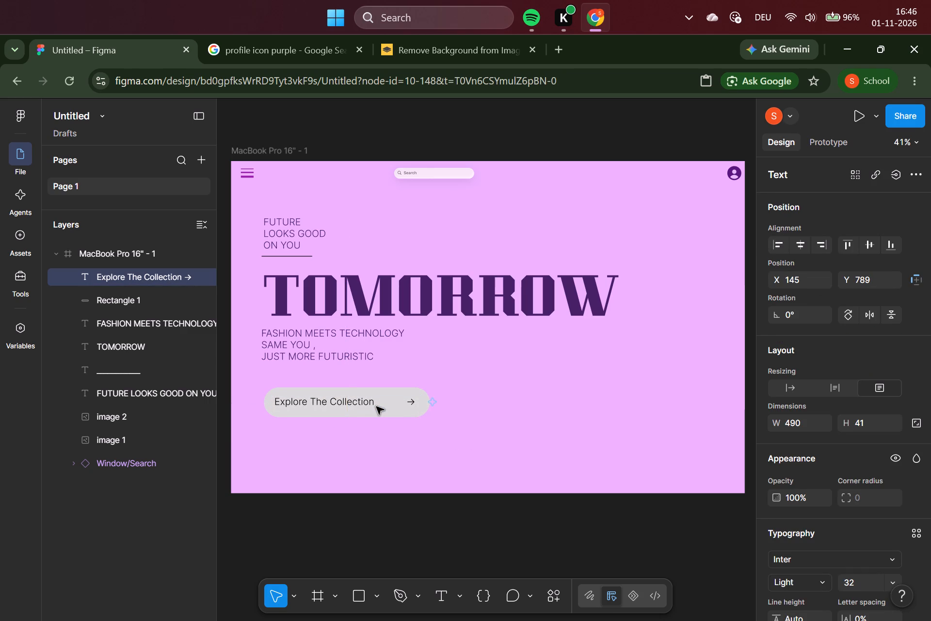
click(393, 399)
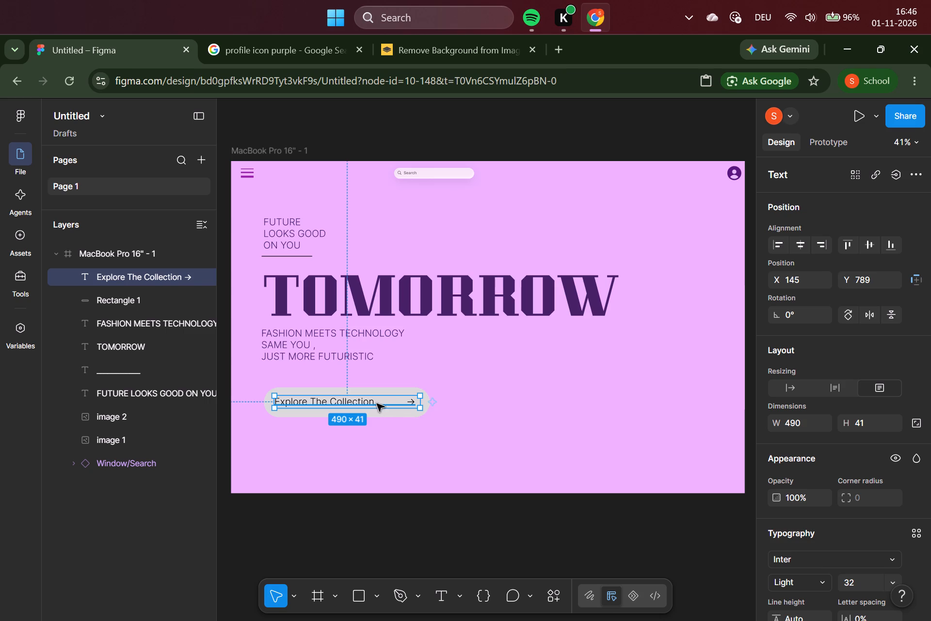
click(367, 403)
click(361, 460)
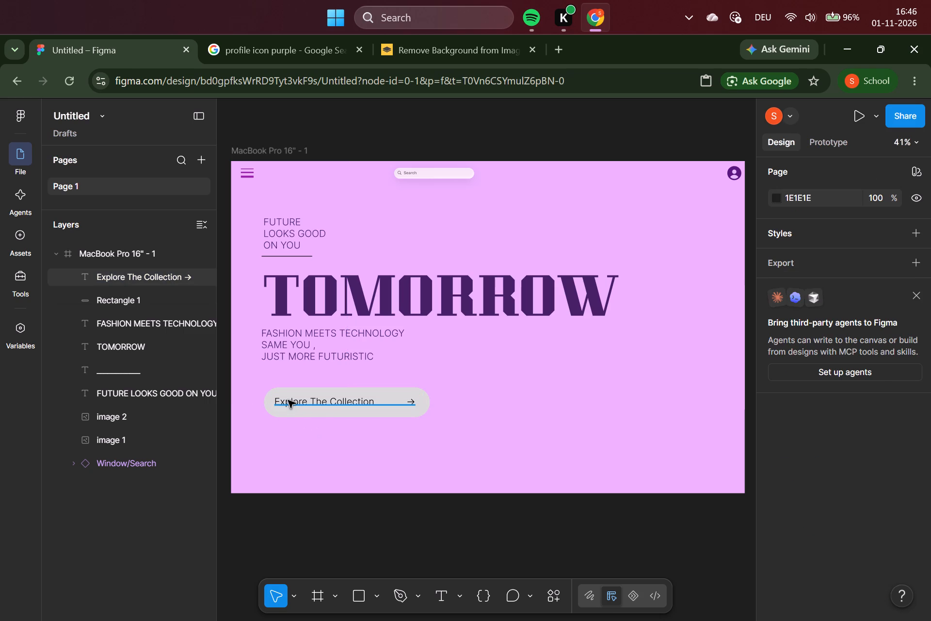
click(288, 400)
key(Right)
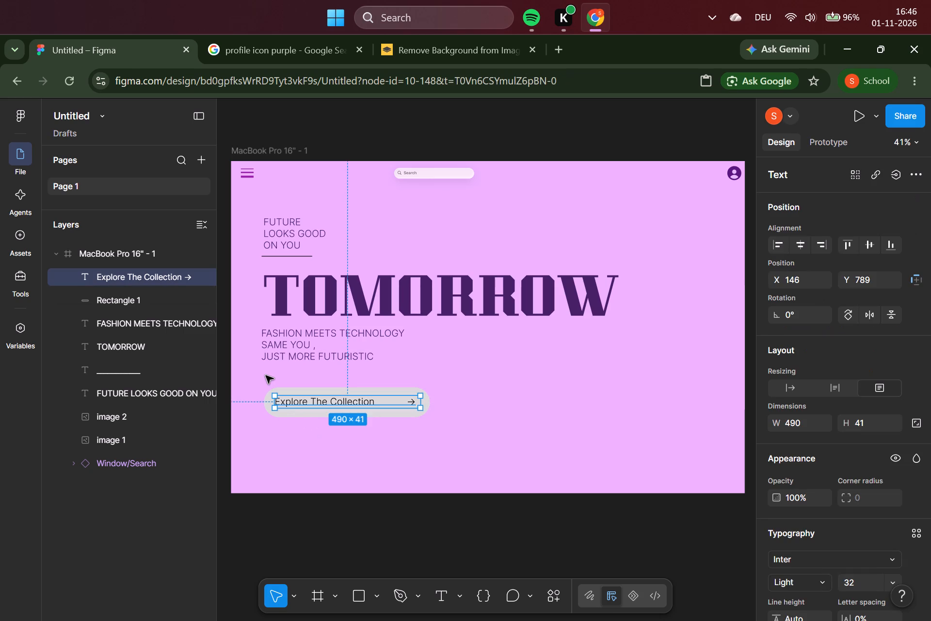
key(Left)
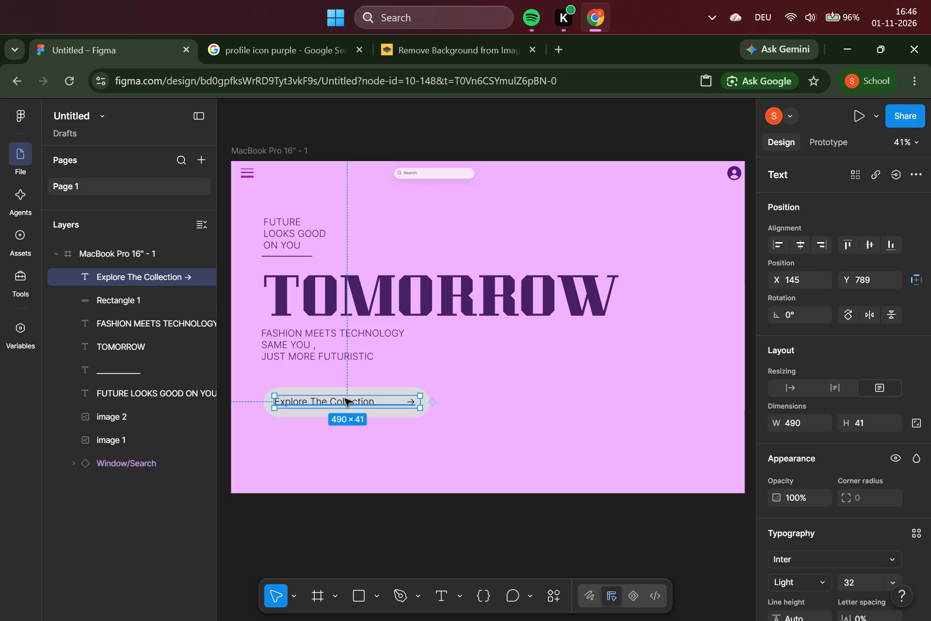
Add one more space before the arrow in the button label, keeping the text on a single line.
click(345, 394)
click(346, 399)
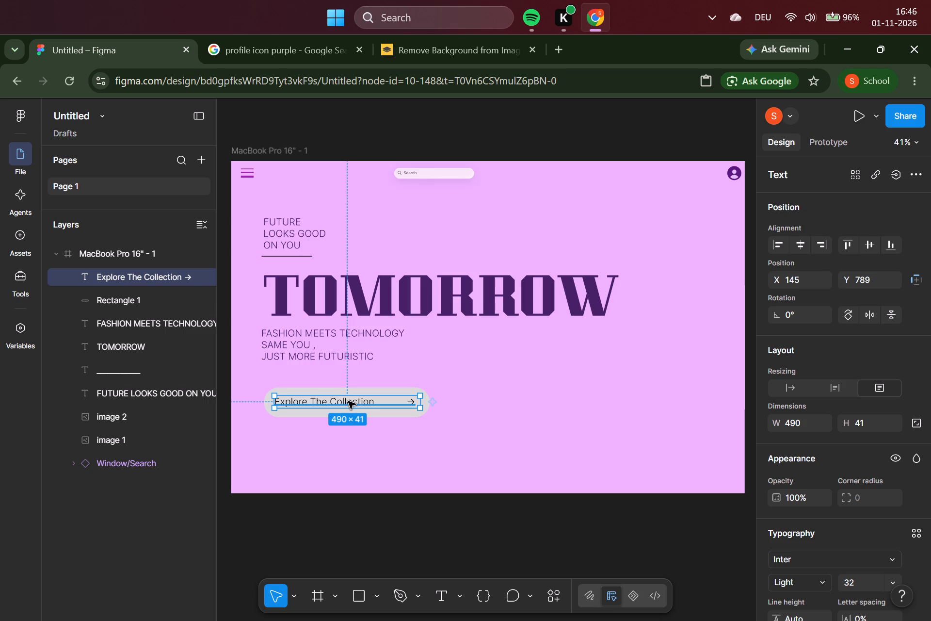
double_click(348, 401)
key(ctrl+Down)
key(Right)
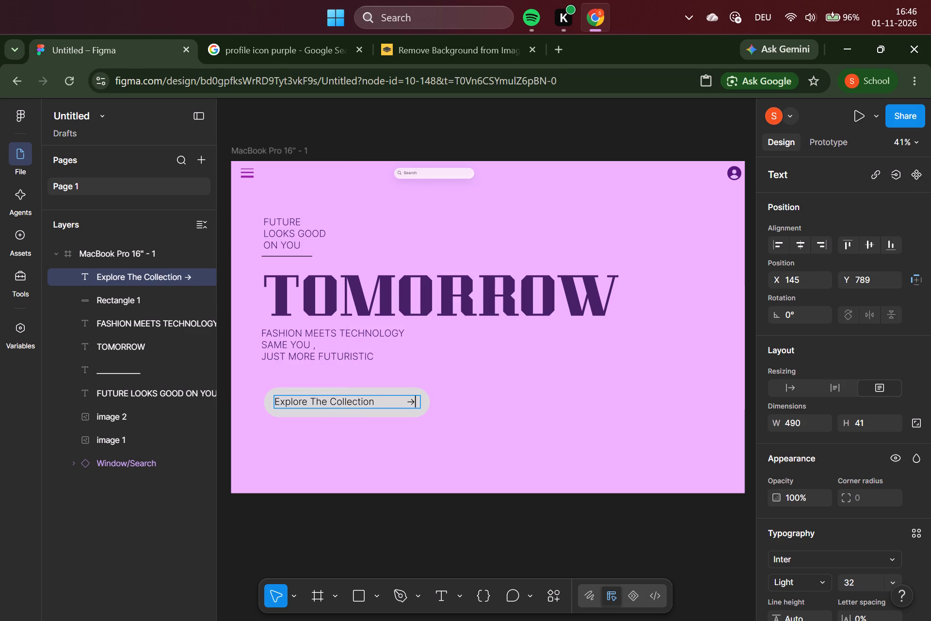
key(Left)
key(space)
key(space)
key(BackSpace)
click(549, 448)
key(Return)
click(549, 448)
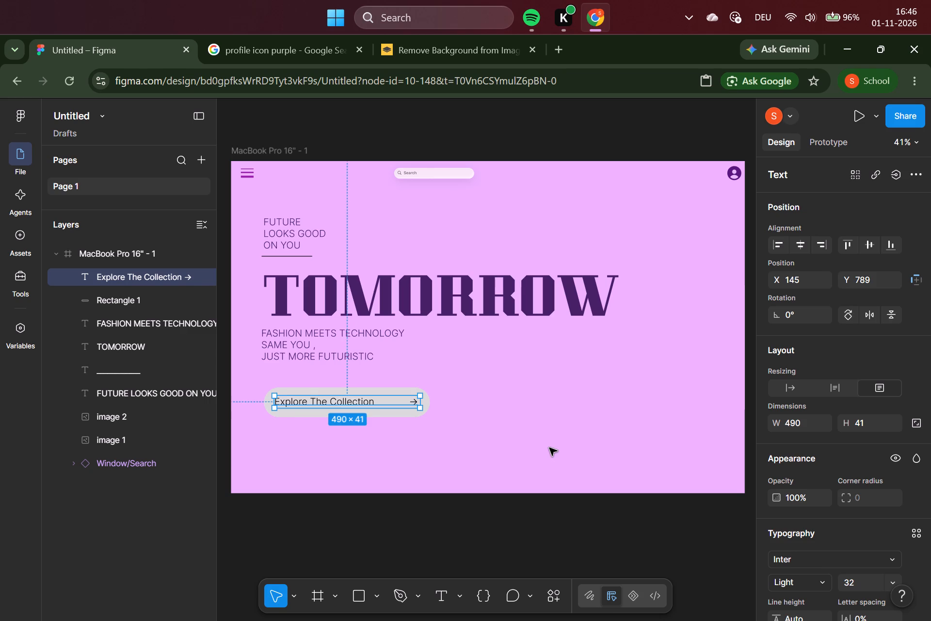
click(549, 448)
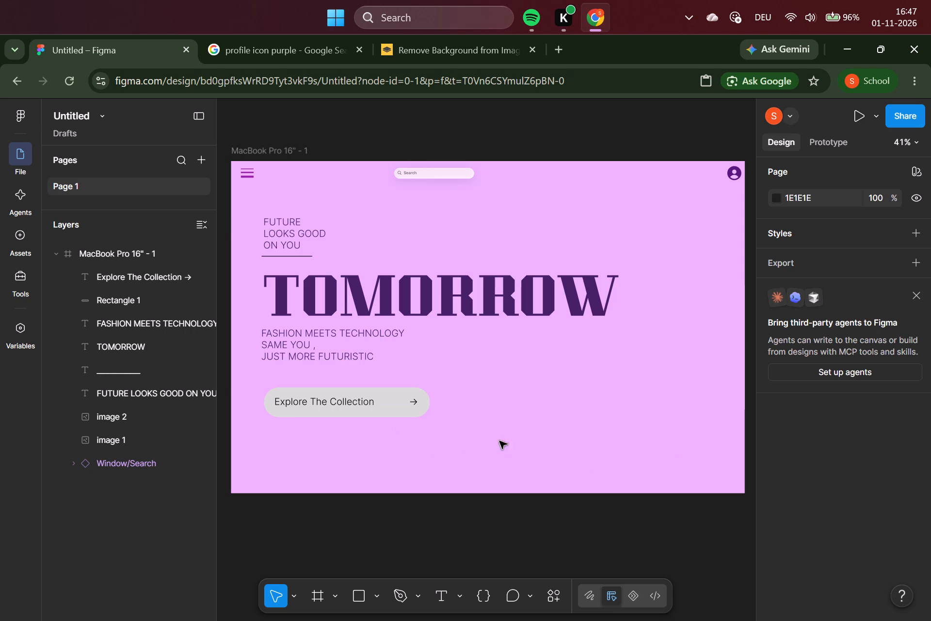
Move the rounded button rectangle left to X 85.
click(270, 413)
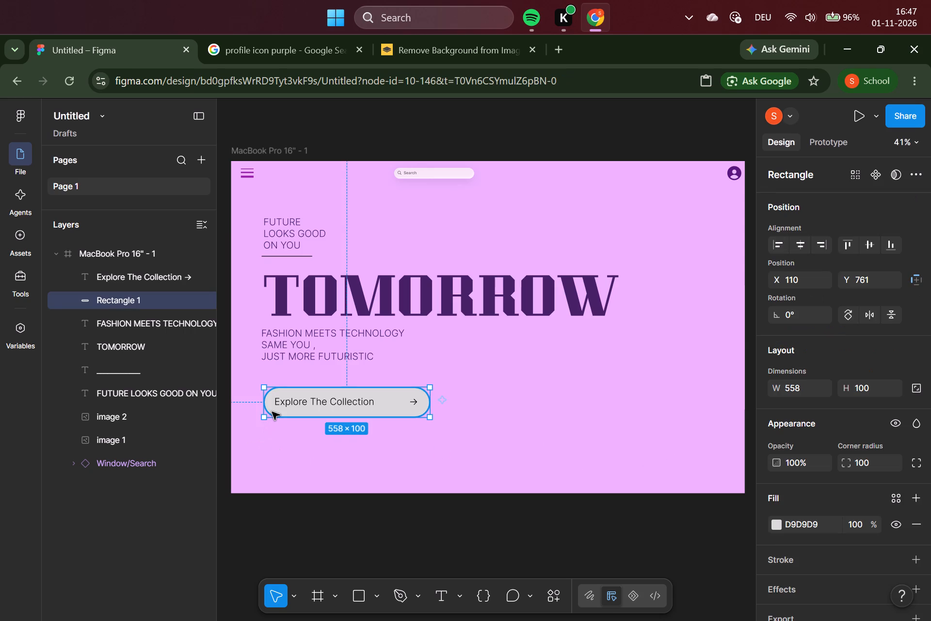
key(Left)
key(Left)
key(Left)
key(Left)
key(Left)
key(Left)
key(Left)
key(Left)
key(Left)
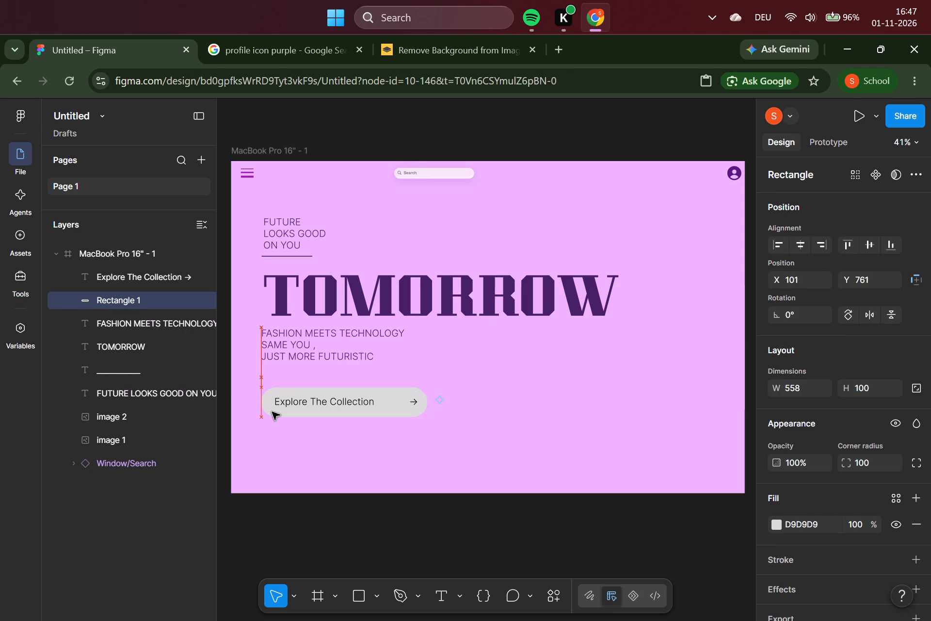
key(Left)
key(Left)
key(Left)
key(Left)
key(Left)
key(Left)
key(Left)
key(Left)
key(Left)
key(Left)
key(Left)
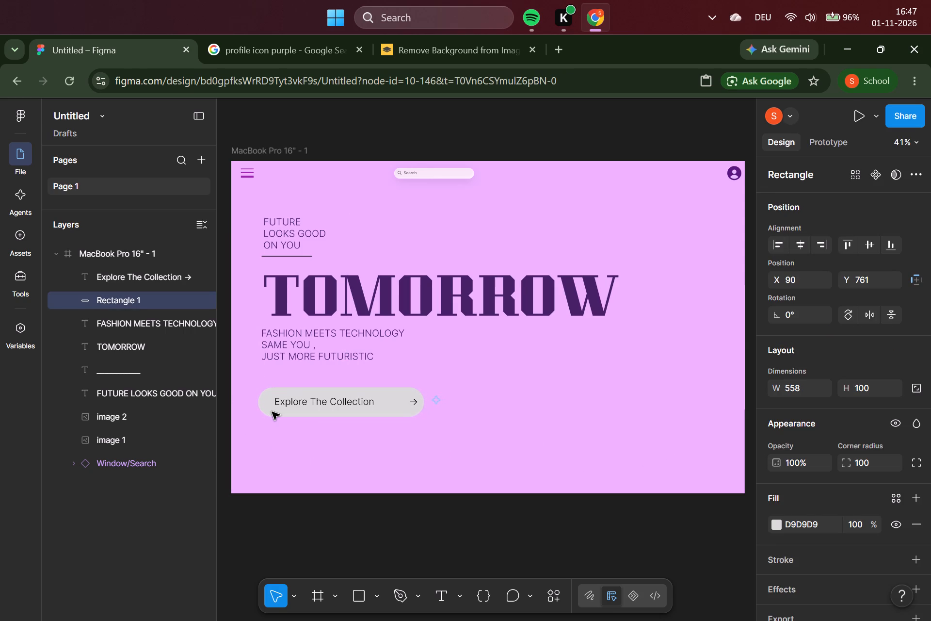
key(Left)
key(Left)
key(Left)
key(Left)
key(Left)
Reposition the "Explore The Collection →" label within the moved button at X 124, Y 791.
click(298, 408)
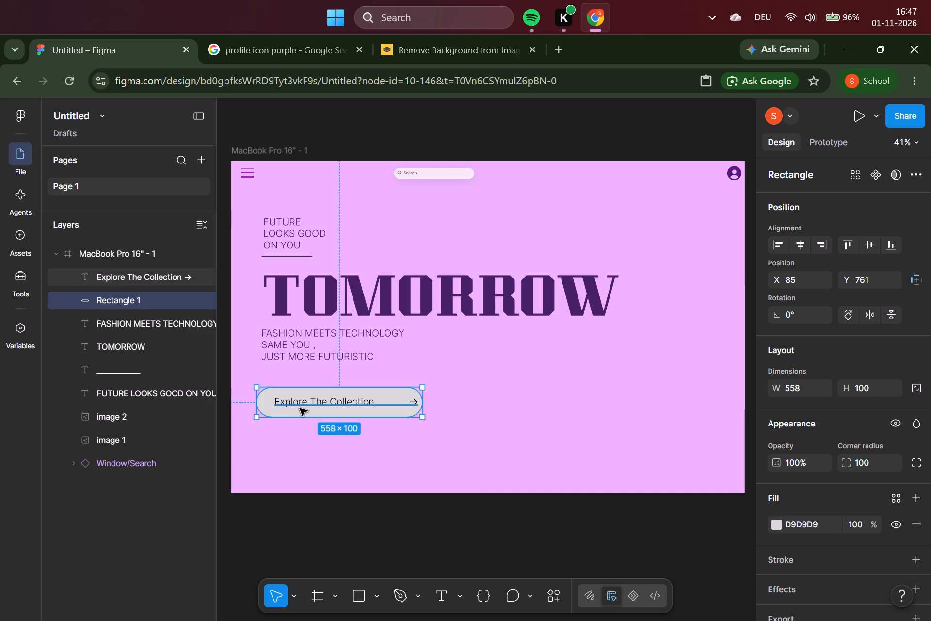
key(Left)
key(Left)
key(Left)
key(Left)
key(Left)
key(Left)
key(Left)
key(Left)
key(Left)
key(Left)
key(Left)
key(Left)
key(Left)
key(Left)
key(Left)
key(Left)
key(Left)
key(Left)
key(Left)
key(Left)
key(Left)
key(Left)
key(Left)
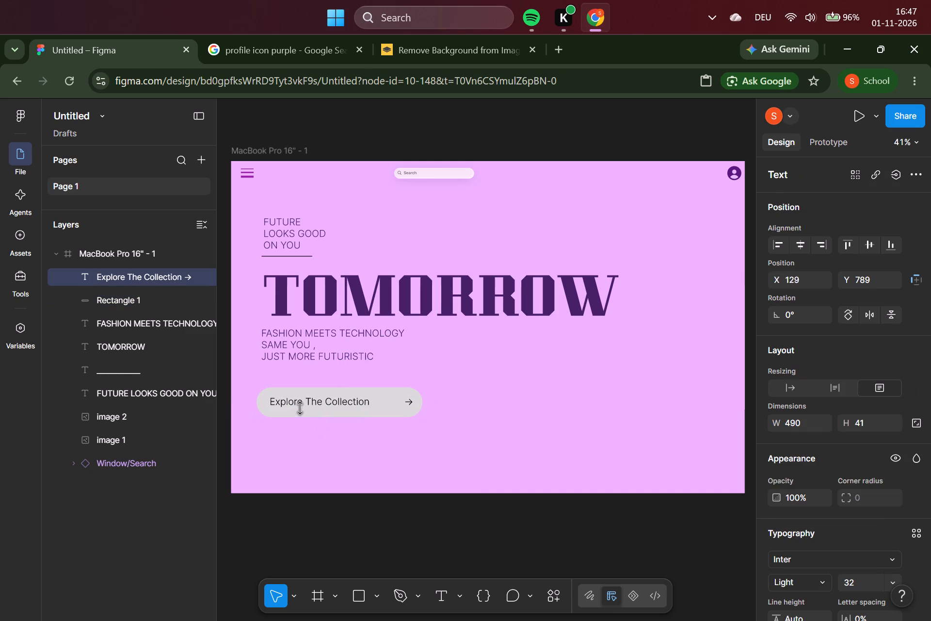
key(Left)
key(Left)
key(Left)
key(Left)
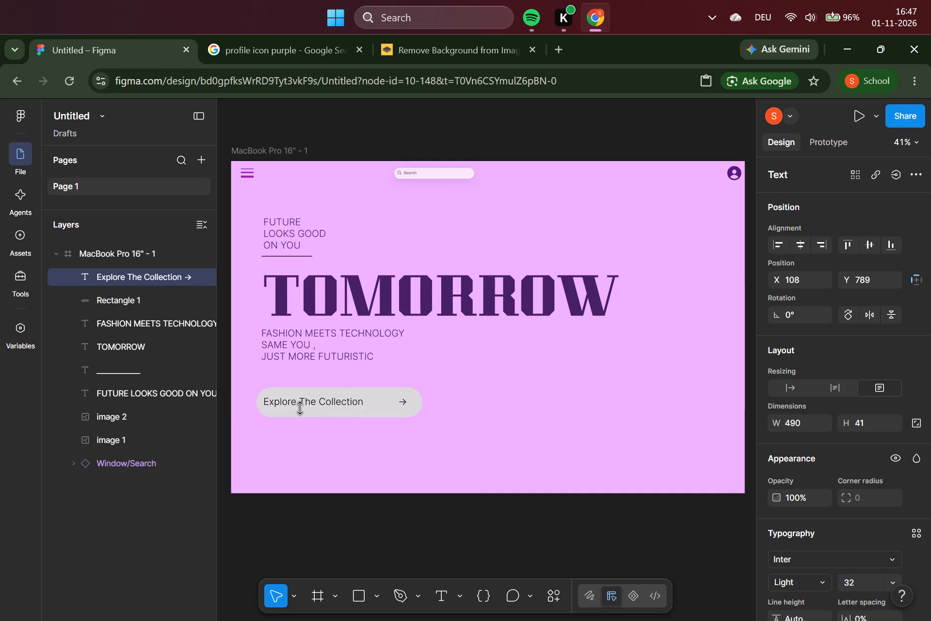
key(Right)
key(Right)
key(Right)
key(Right)
key(Right)
key(Right)
key(Right)
key(Right)
key(Right)
key(Right)
key(Right)
key(Right)
key(Right)
key(Right)
key(Right)
key(Right)
key(Right)
key(Right)
key(Right)
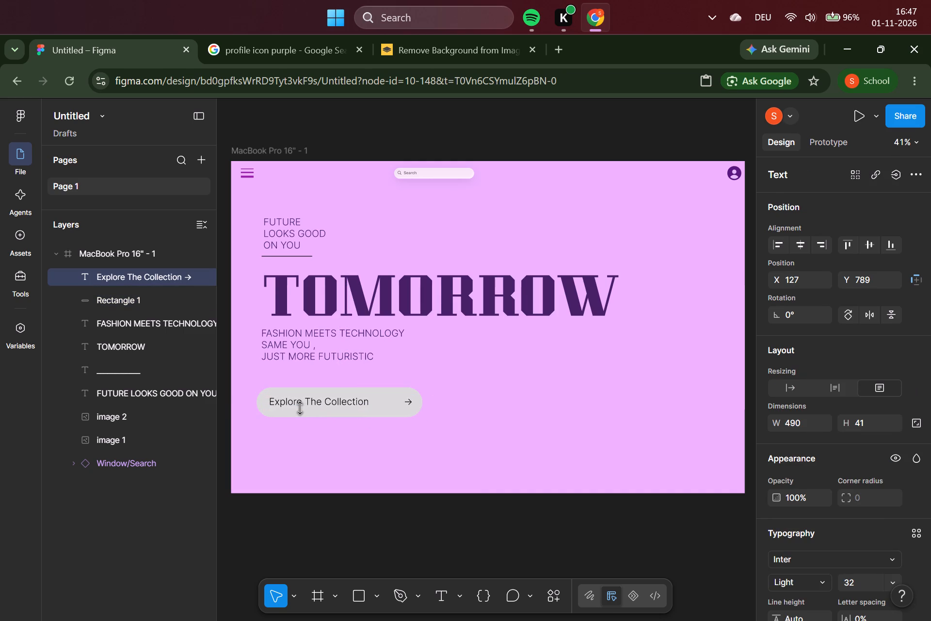
key(Down)
key(Down)
key(Left)
key(Left)
key(Left)
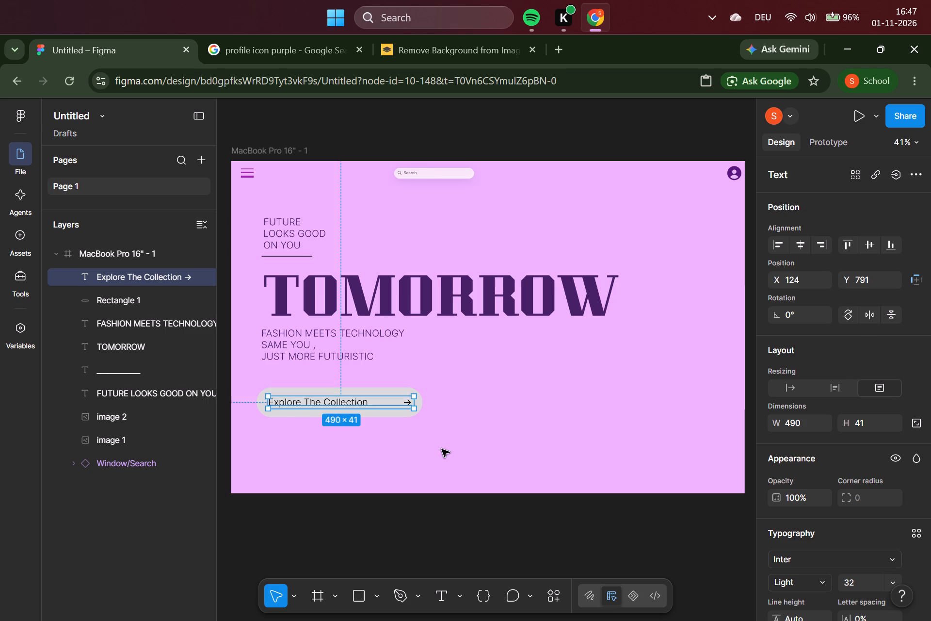
click(456, 442)
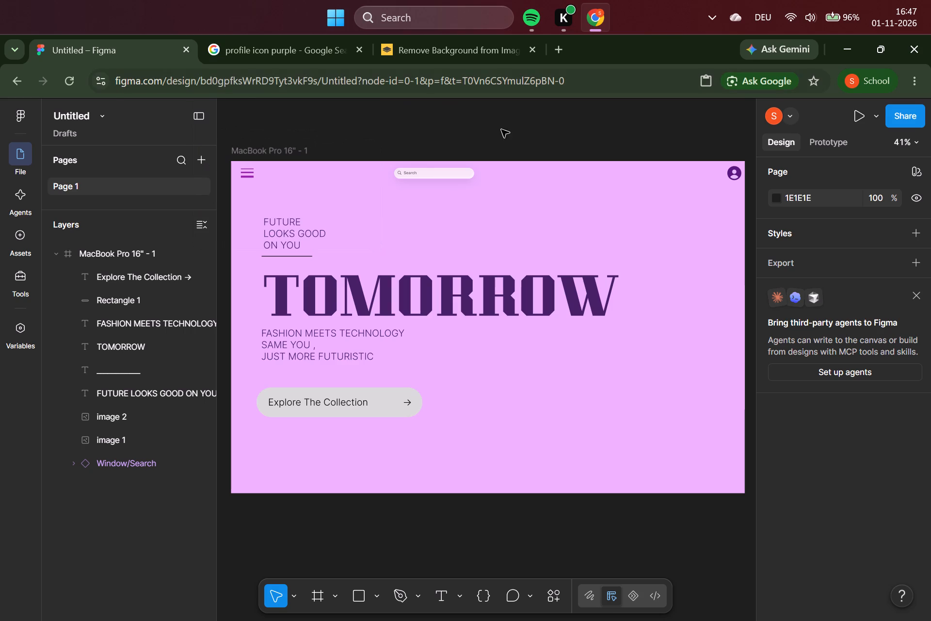
Switch to the Google image search page and clear the "profile icon purple" query.
click(279, 57)
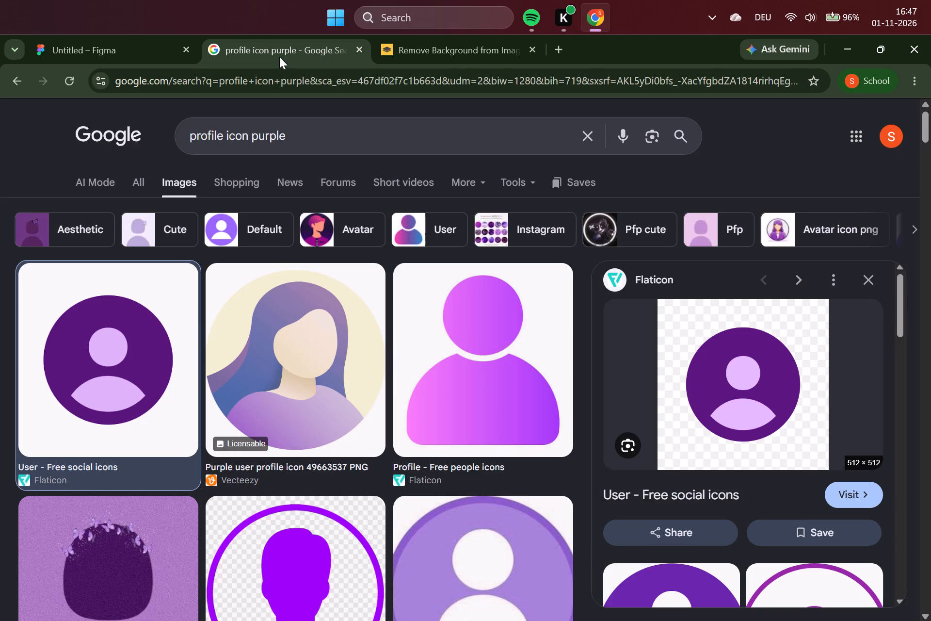
click(586, 140)
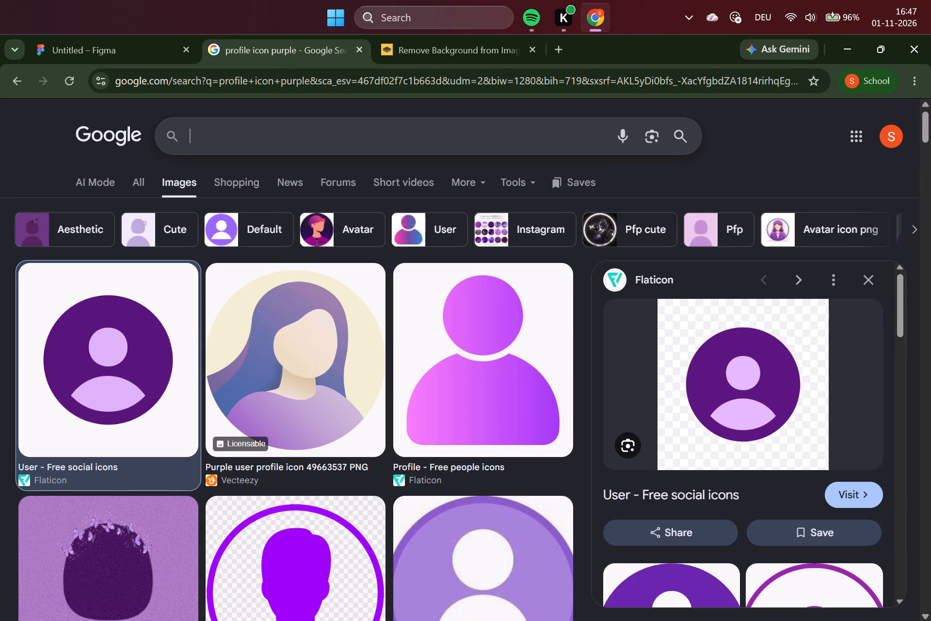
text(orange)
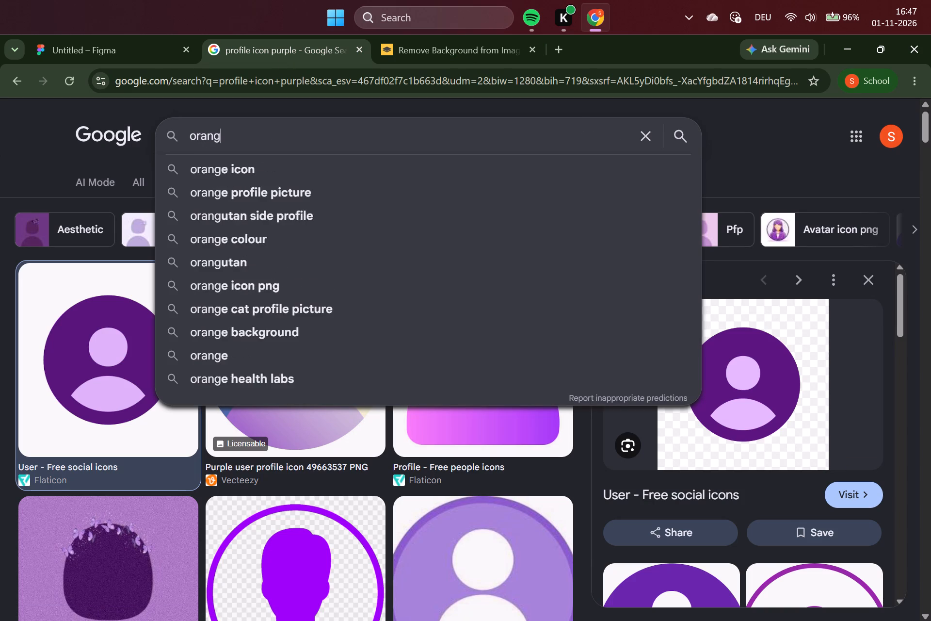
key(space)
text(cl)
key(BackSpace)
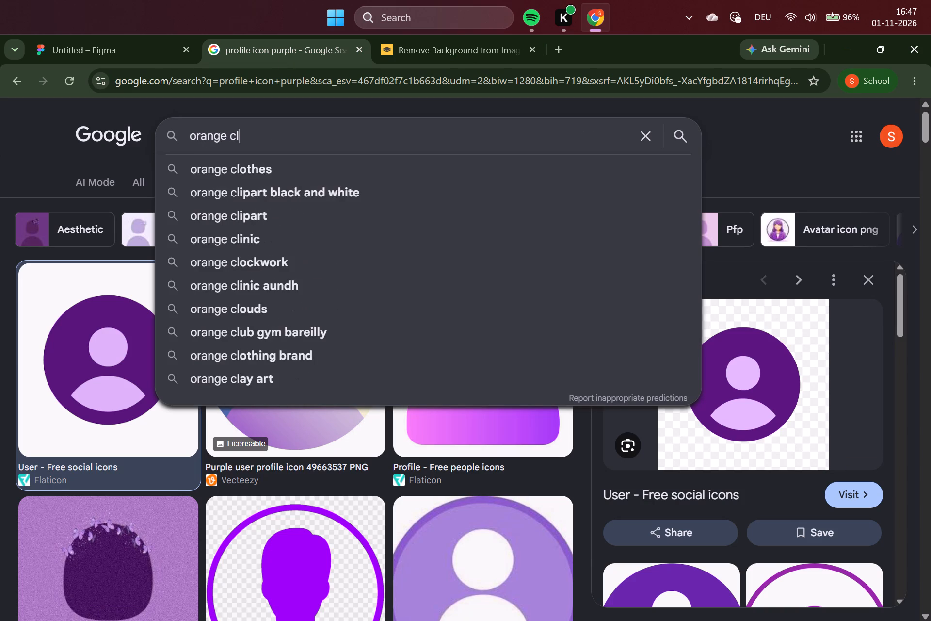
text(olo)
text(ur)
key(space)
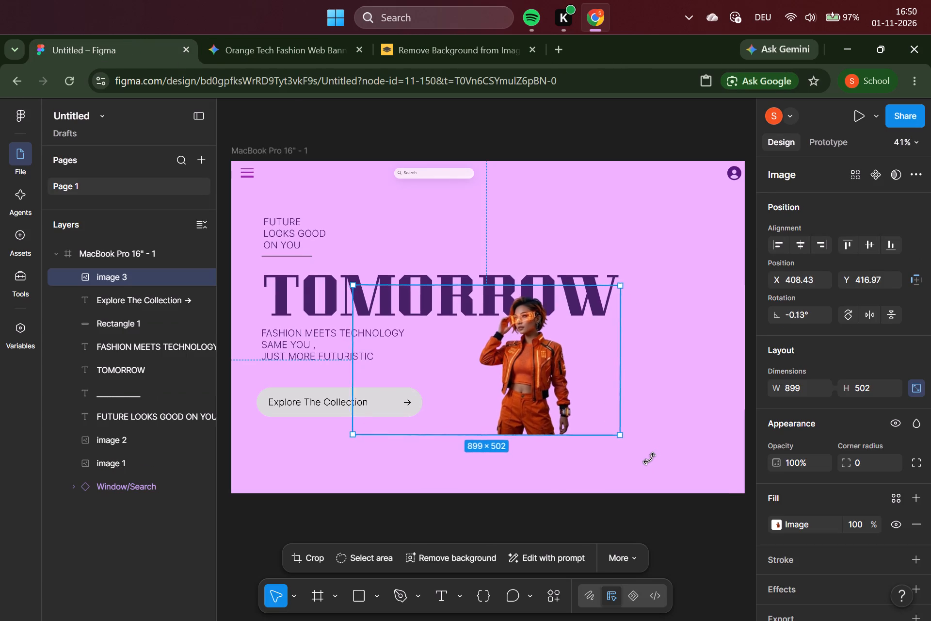
drag(649, 458, 649, 458)
drag(616, 441, 722, 492)
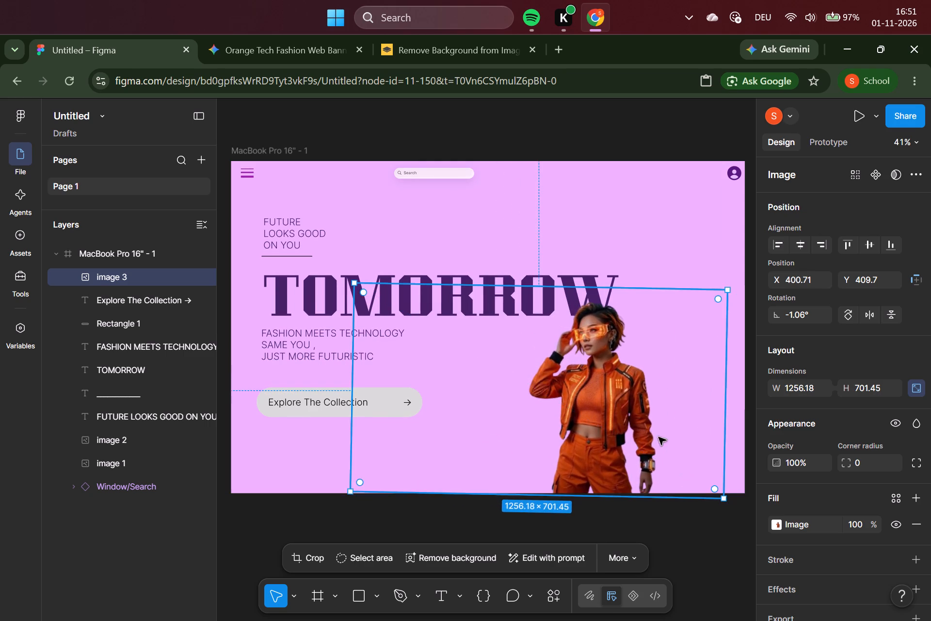
drag(635, 419, 578, 344)
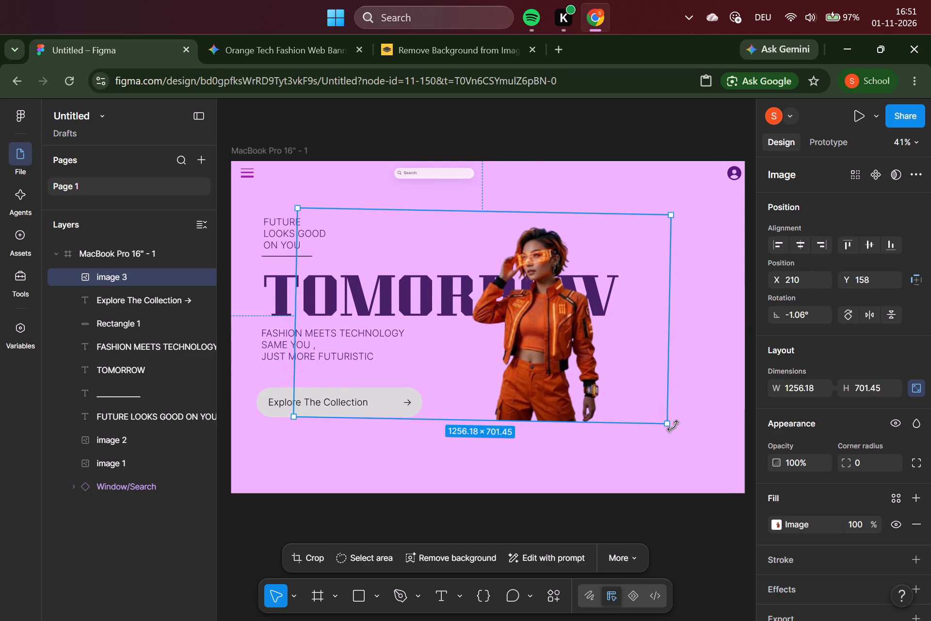
drag(667, 422, 751, 488)
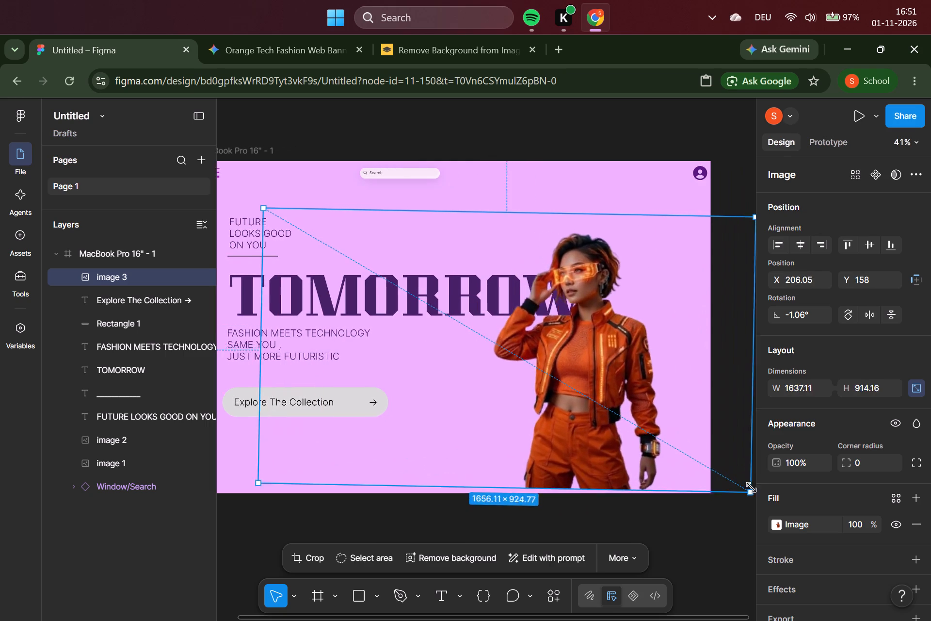
drag(751, 488, 753, 489)
drag(753, 489, 731, 488)
drag(585, 400, 510, 346)
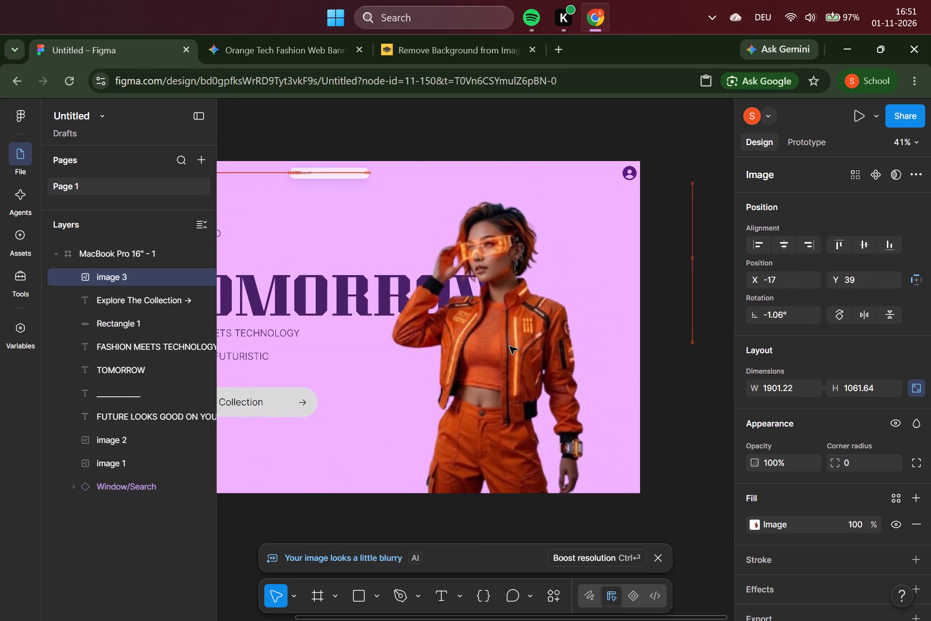
drag(510, 346, 508, 370)
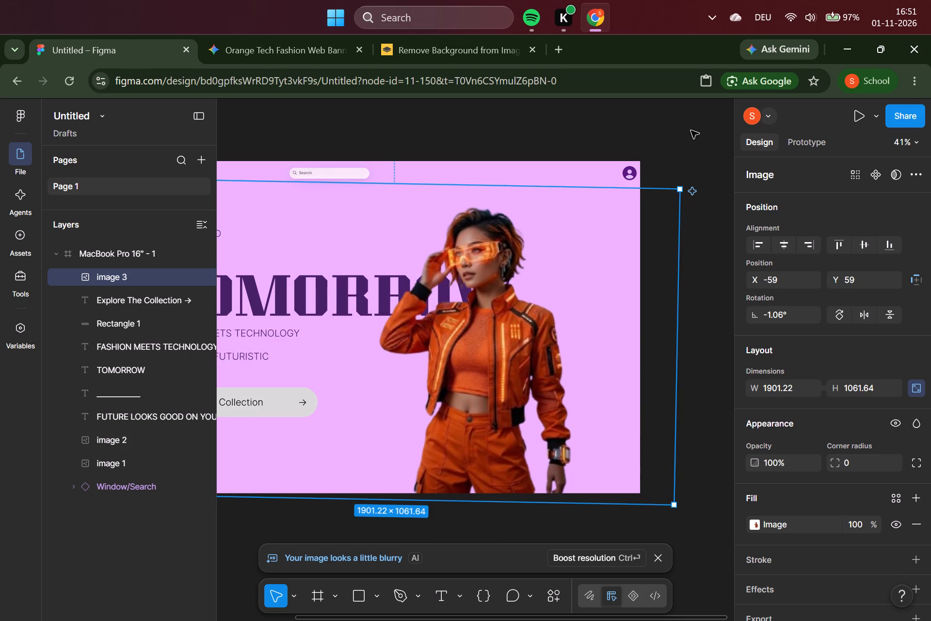
click(691, 131)
Scale the lady image to about 1916 × 1070 and straighten its tilt to about 0°.
scroll(691, 131, right, 1)
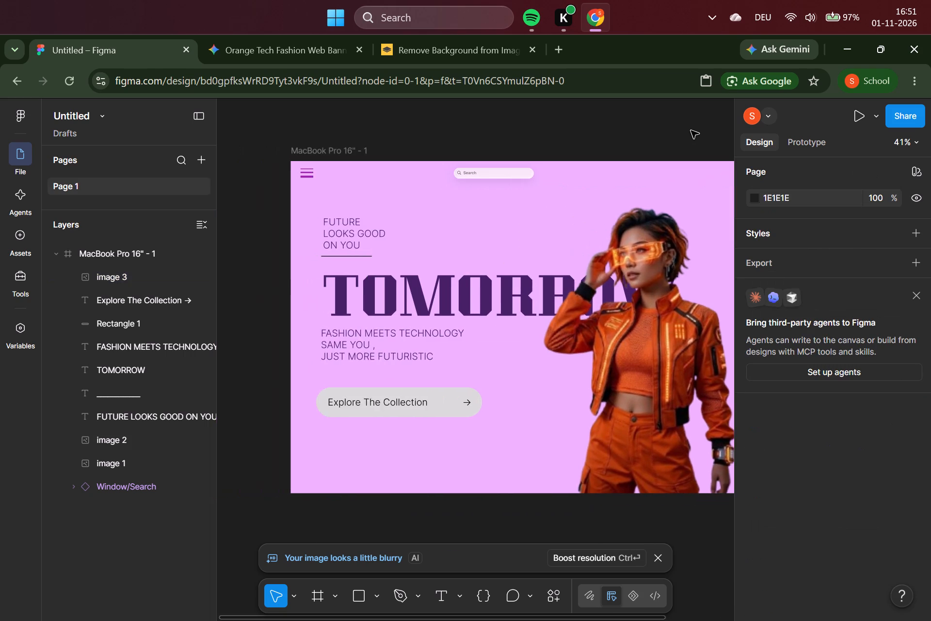
scroll(691, 131, right, 1)
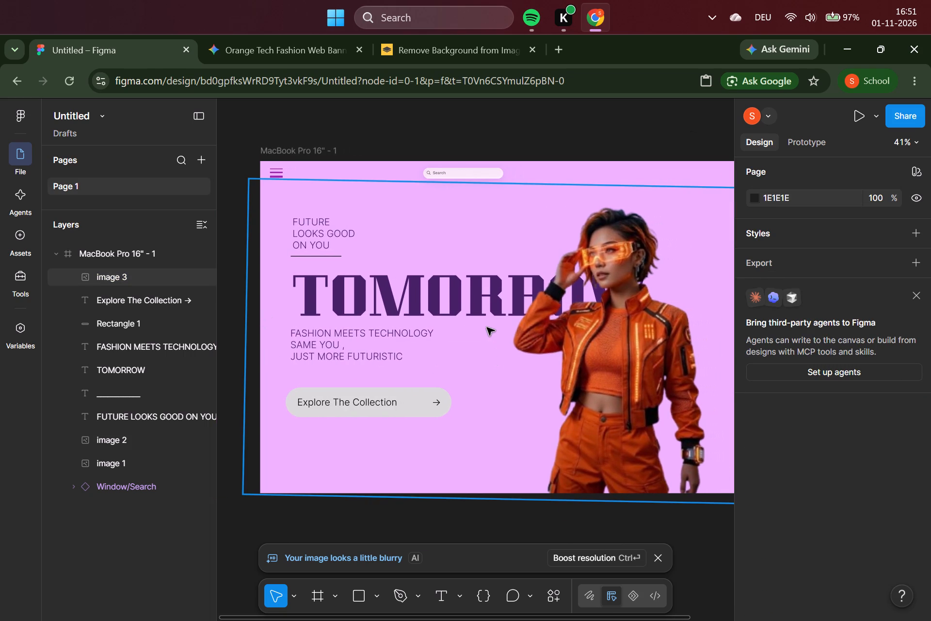
scroll(487, 327, left, 1)
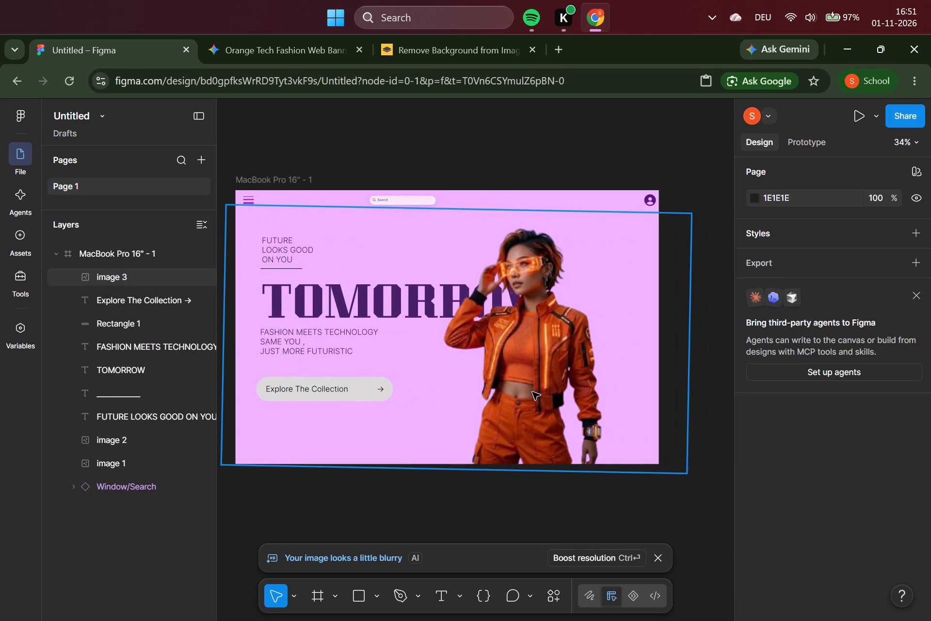
drag(532, 392, 529, 367)
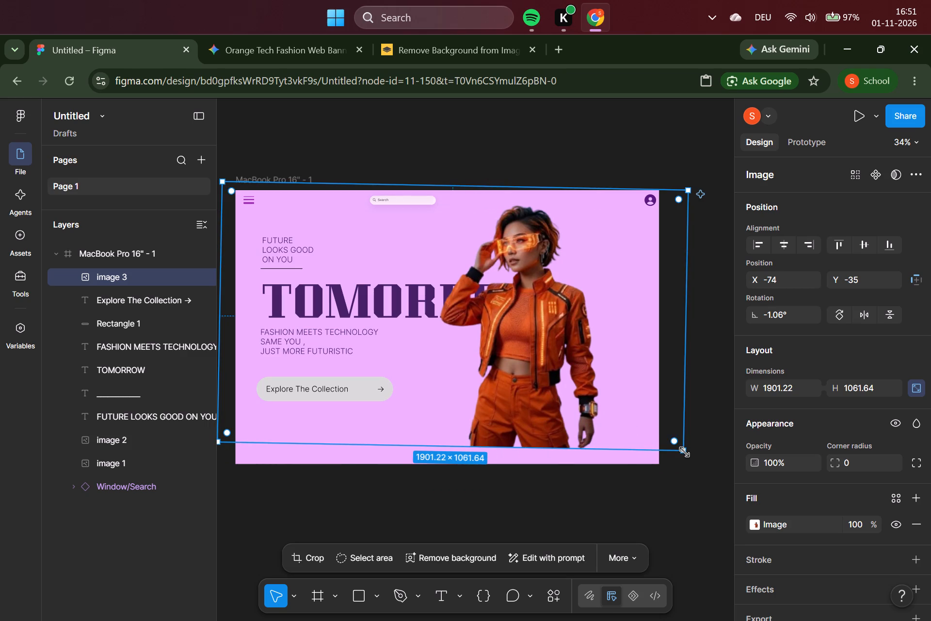
drag(684, 452, 687, 416)
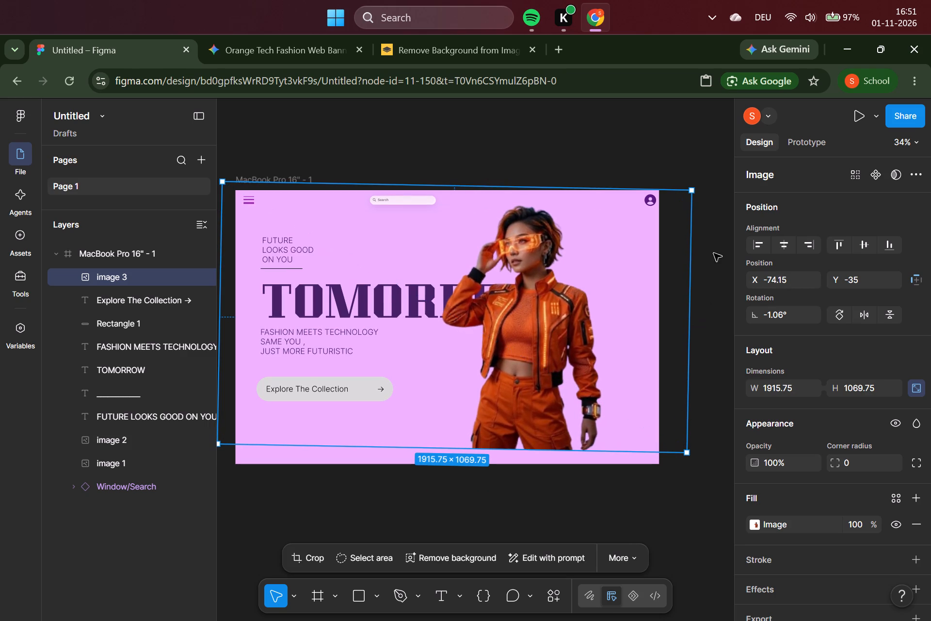
click(692, 184)
drag(696, 185, 695, 179)
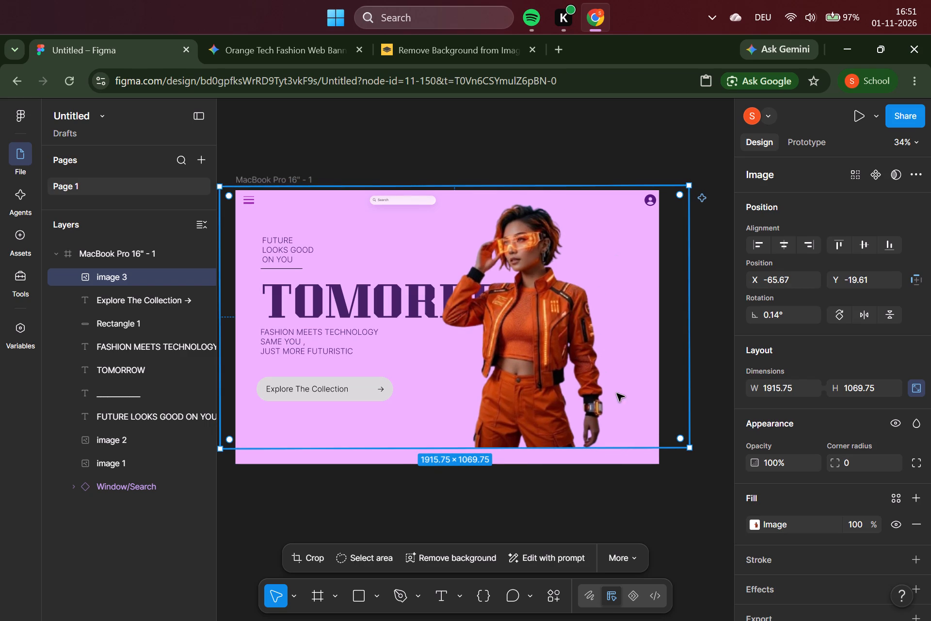
Move the lady image to about X 139, Y 55, with her legs meeting the frame's bottom edge.
drag(545, 355, 604, 373)
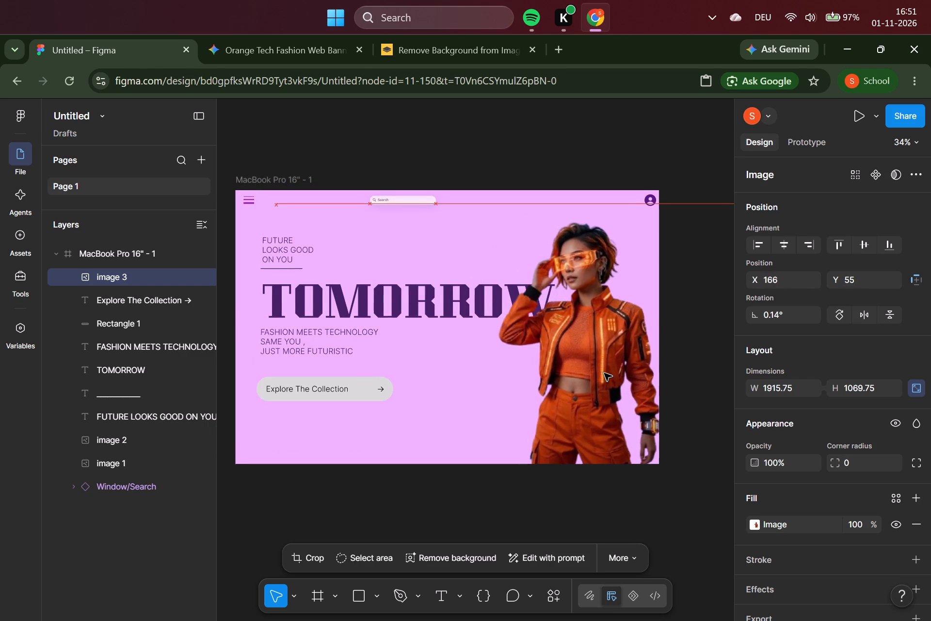
drag(604, 373, 595, 373)
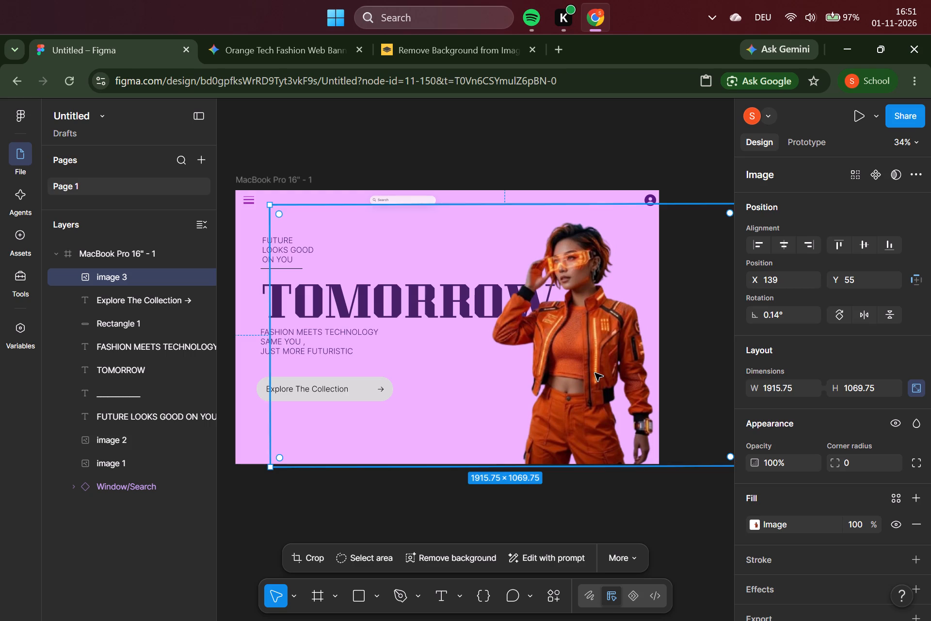
click(593, 144)
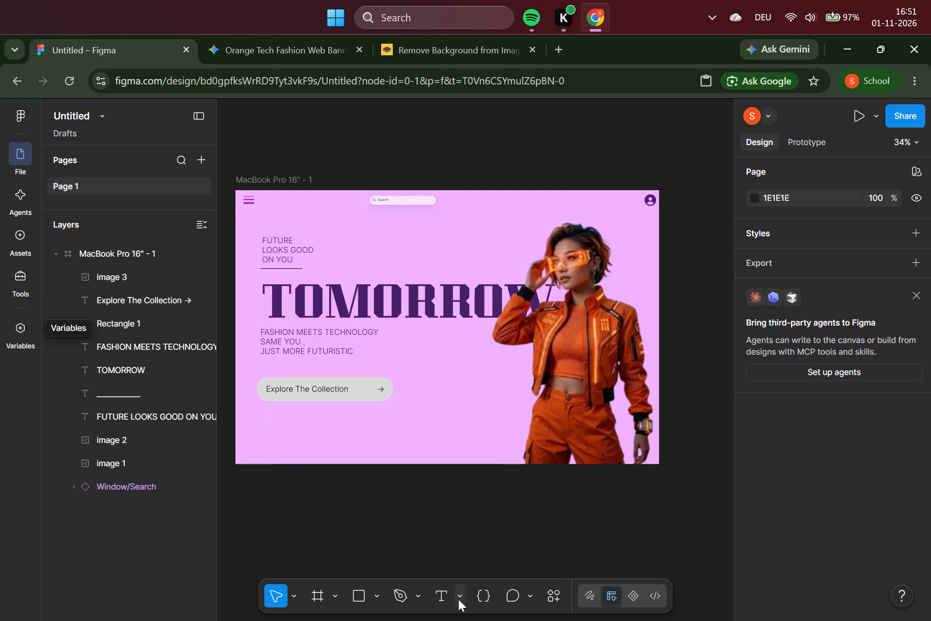
click(471, 522)
Move the header search bar toward the menu icon, to X 184, Y 23.
scroll(555, 513, right, 1)
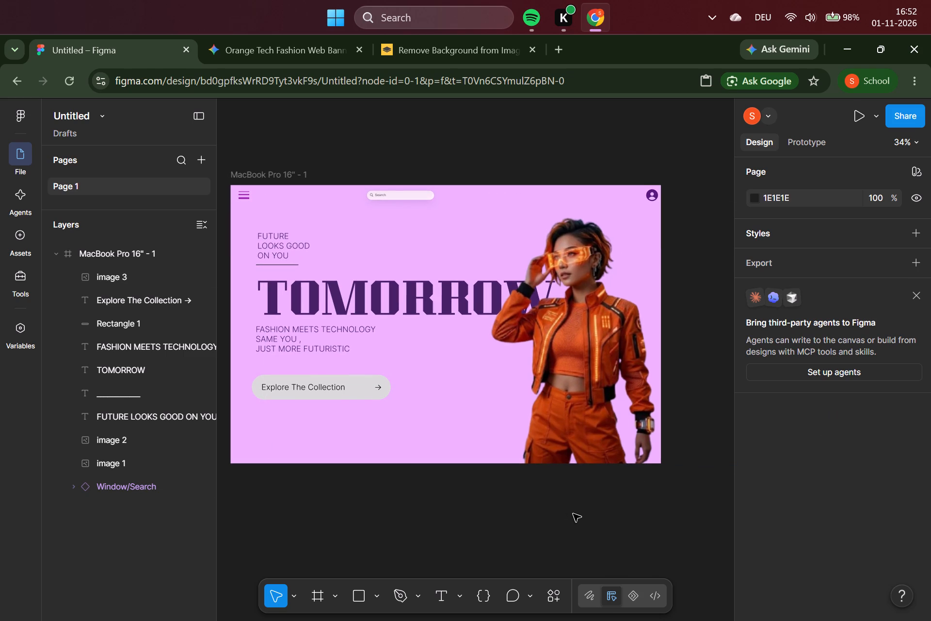
scroll(573, 514, right, 1)
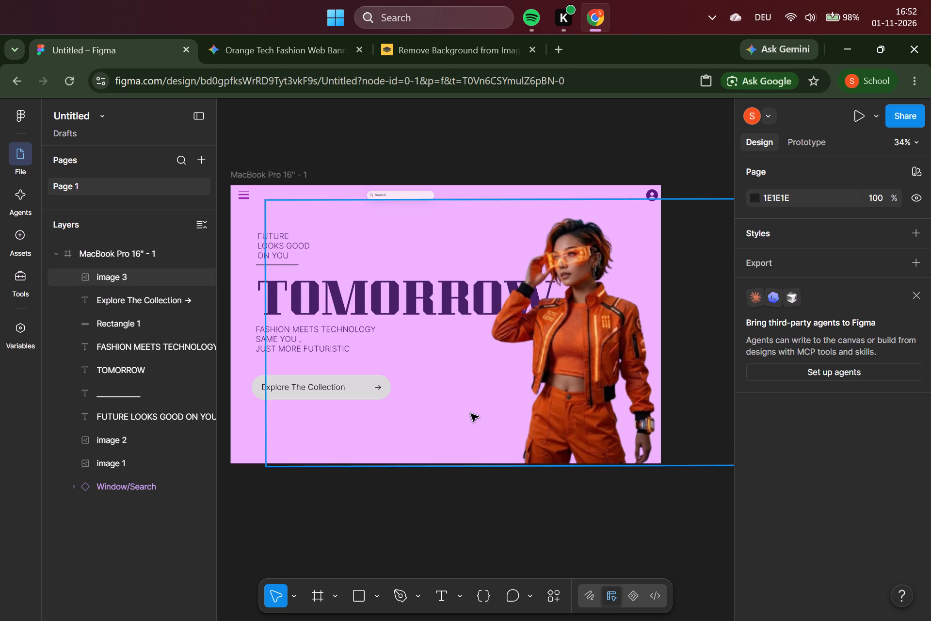
scroll(471, 414, right, 1)
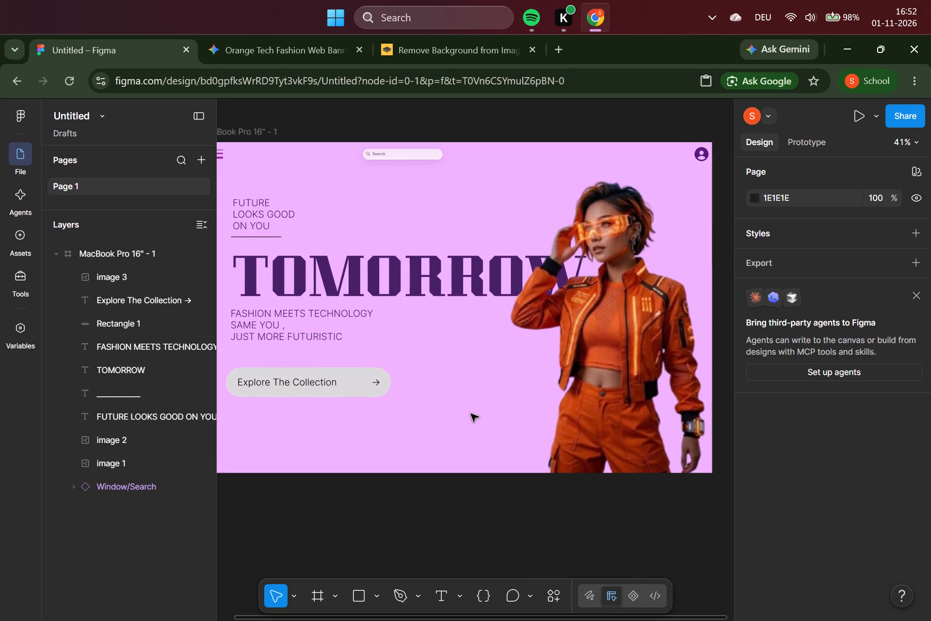
scroll(471, 414, right, 1)
scroll(436, 511, right, 1)
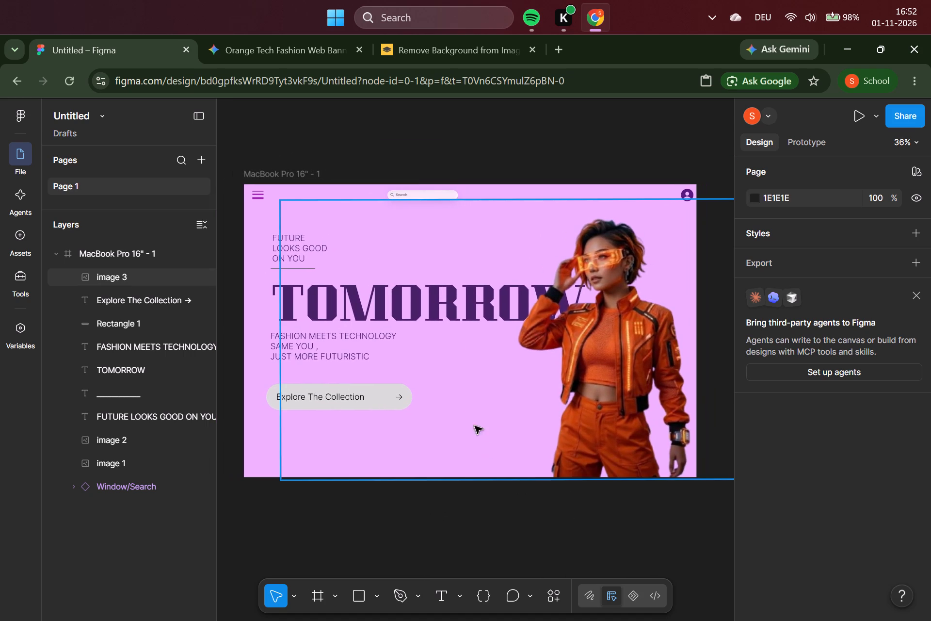
click(422, 191)
key(Left)
key(Left)
key(Left)
key(Left)
key(Left)
key(Left)
key(Left)
key(Left)
key(Left)
key(Left)
key(Left)
key(Left)
key(Left)
key(Left)
key(Left)
key(Left)
key(Left)
key(Left)
key(Left)
key(Left)
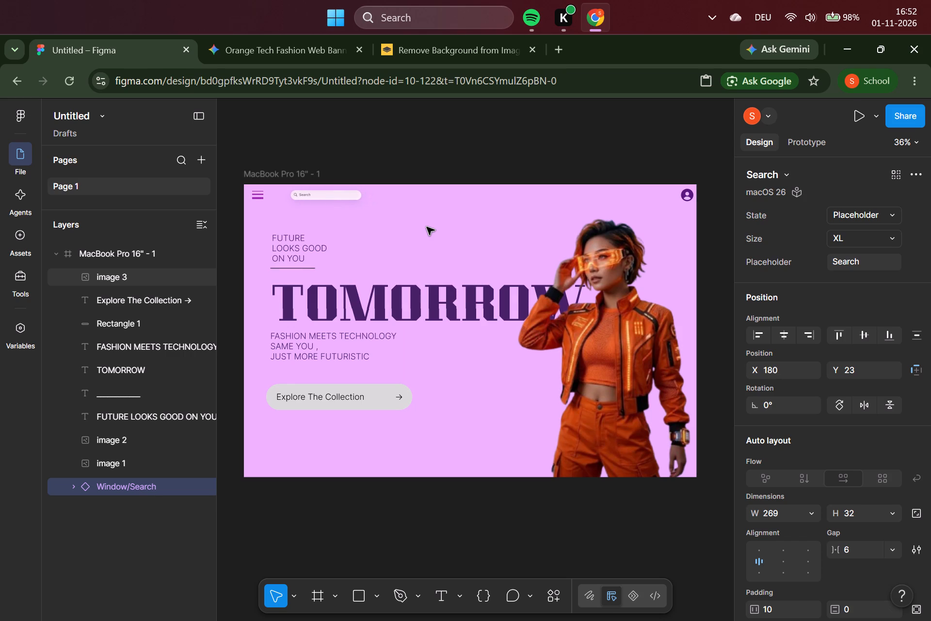
key(Right)
key(Right)
key(Right)
key(Right)
click(422, 118)
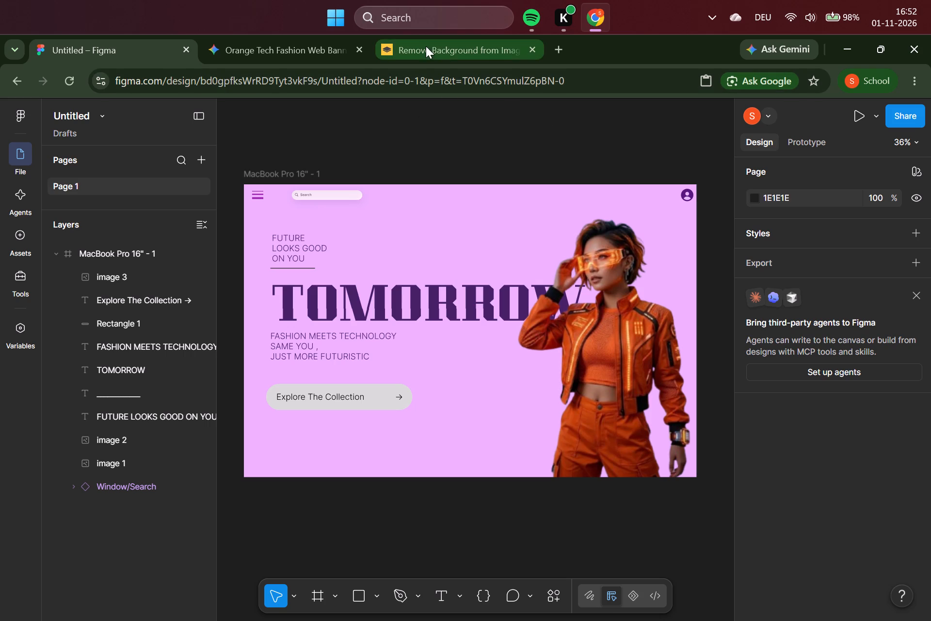
Add a text box about 972 × 28 between the search bar and profile icon, reading "HOME".
click(449, 601)
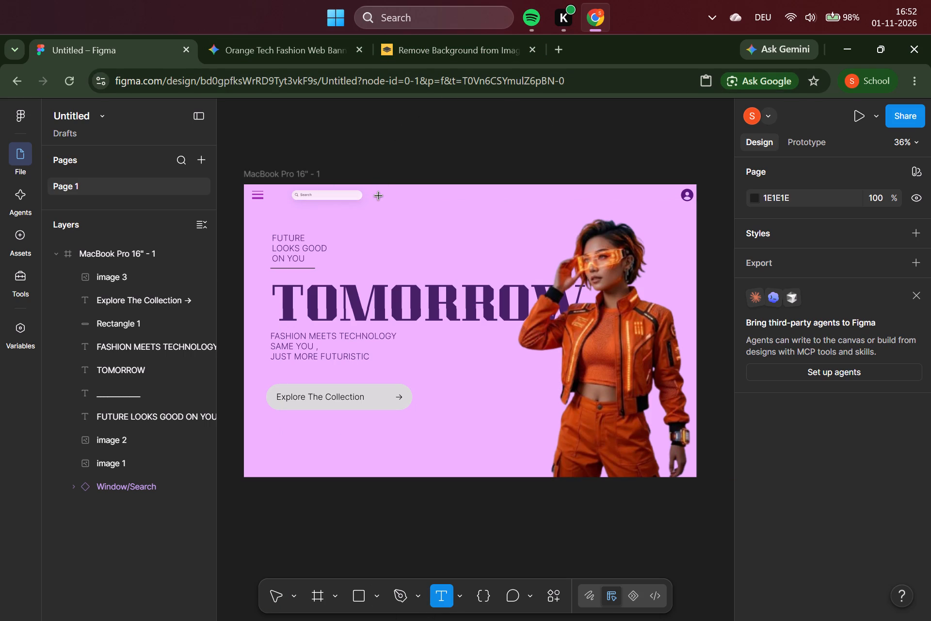
drag(377, 192, 521, 198)
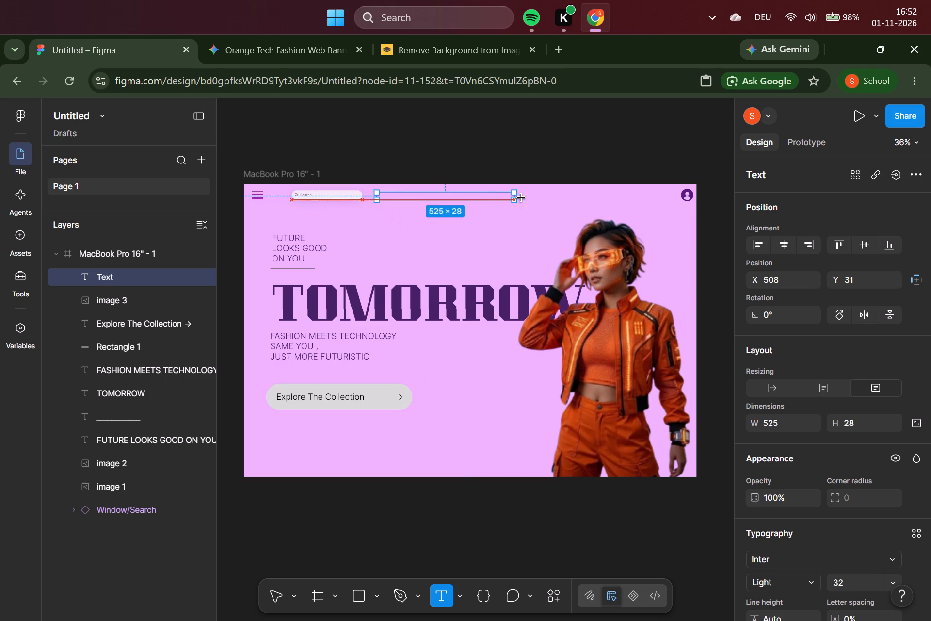
drag(521, 198, 635, 208)
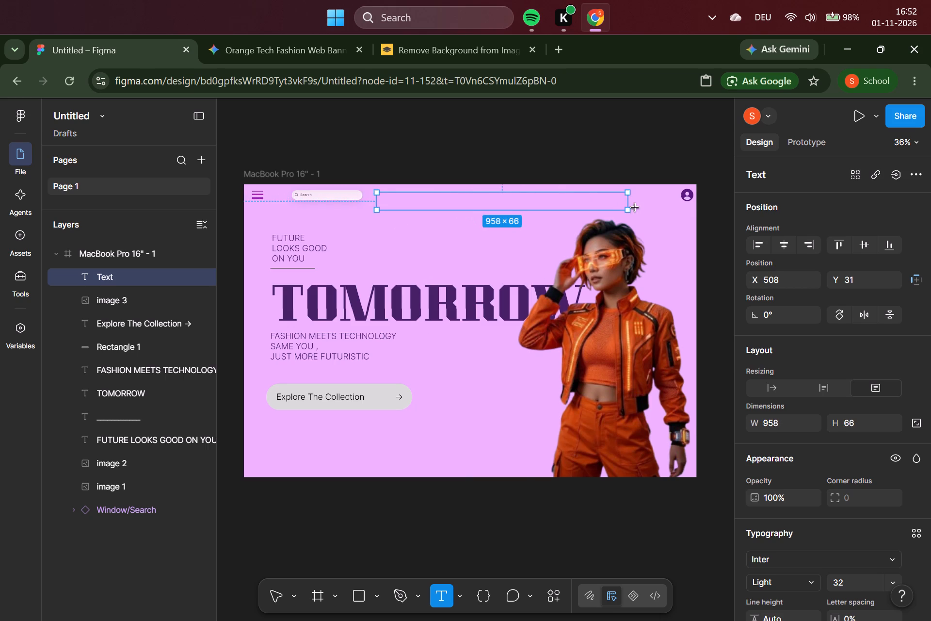
drag(635, 208, 631, 199)
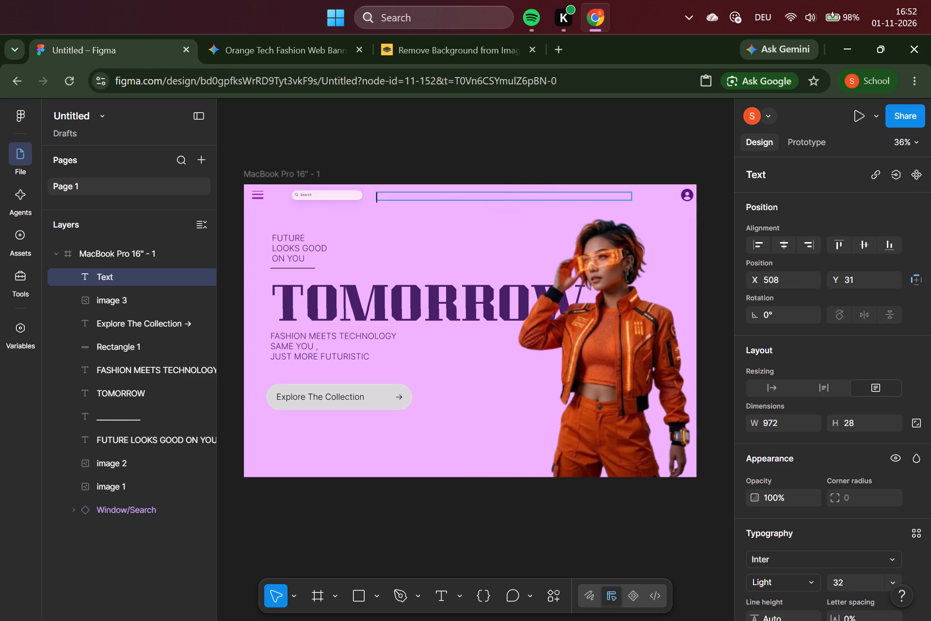
text(HOMW)
key(BackSpace)
text(E)
Add the navigation item "COLLECTION" after "HOME" in the header text box, separated by a wide gap of spaces.
key(space)
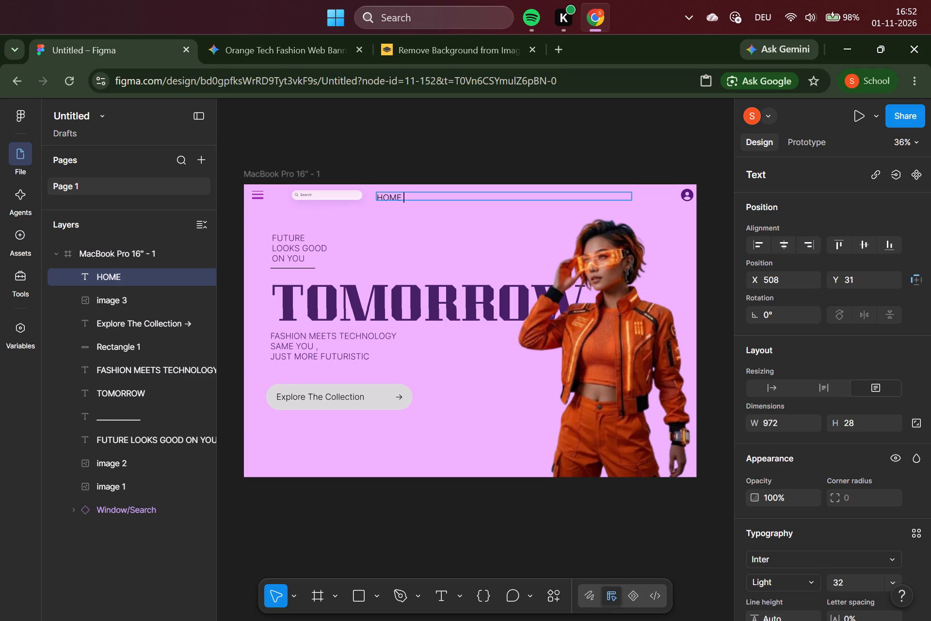
key(space)
key(space)
key(space)
key(space)
key(space)
key(space)
key(space)
key(space)
key(space)
key(space)
text(COLLECTION)
Add the navigation item "STORIES" after "COLLECTION", separated by a similar gap of spaces.
key(space)
key(space)
key(space)
key(space)
key(space)
key(space)
key(space)
key(space)
key(space)
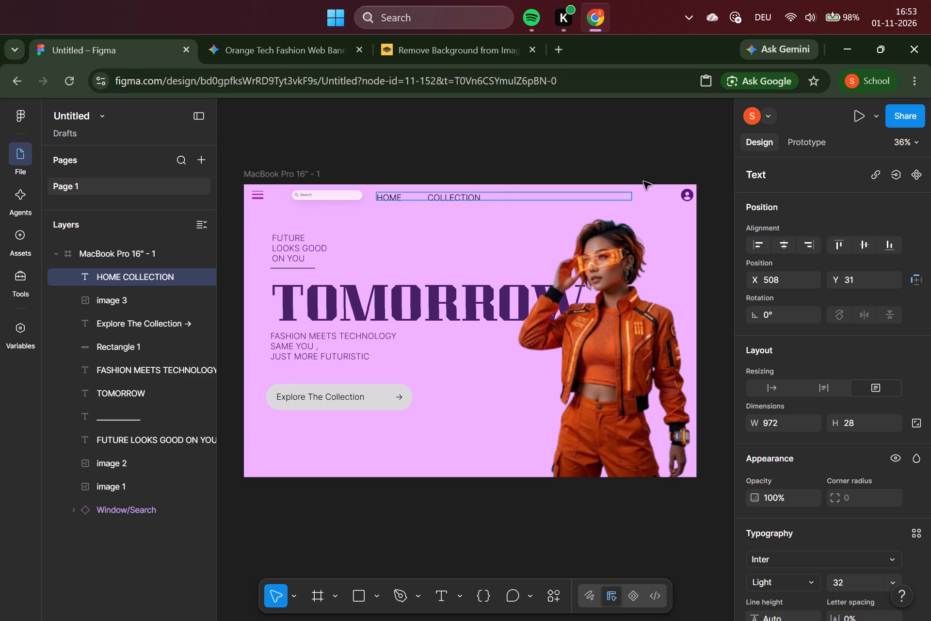
text(STORIES)
Add the navigation item "ABOUT" after "STORIES", separated by a similar gap of spaces.
key(space)
key(space)
key(space)
key(space)
key(space)
key(space)
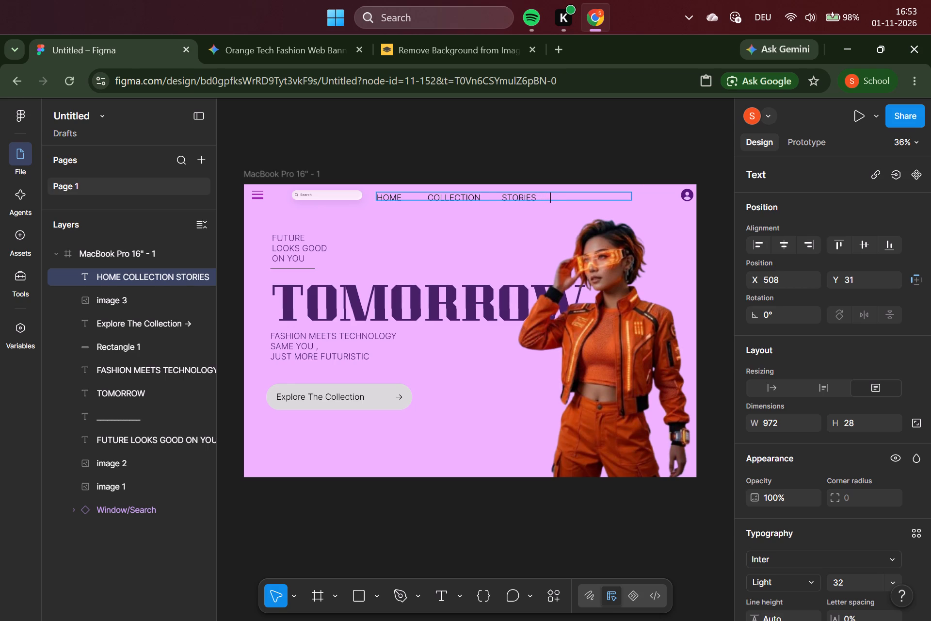
key(space)
key(space)
key(space)
key(space)
key(space)
text(ABOUT)
key(space)
Set the font size of the whole HOME, COLLECTION, STORIES, ABOUT navigation text to 20.
drag(590, 200, 557, 200)
drag(557, 200, 435, 190)
drag(593, 196, 566, 188)
drag(566, 188, 371, 208)
scroll(731, 385, down, 2)
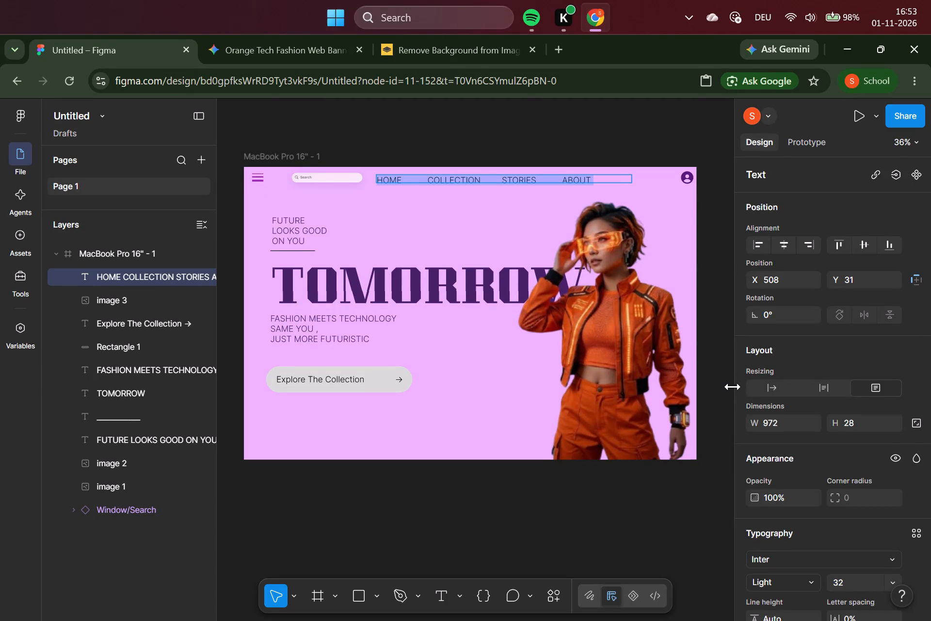
scroll(733, 387, down, 1)
scroll(793, 499, down, 2)
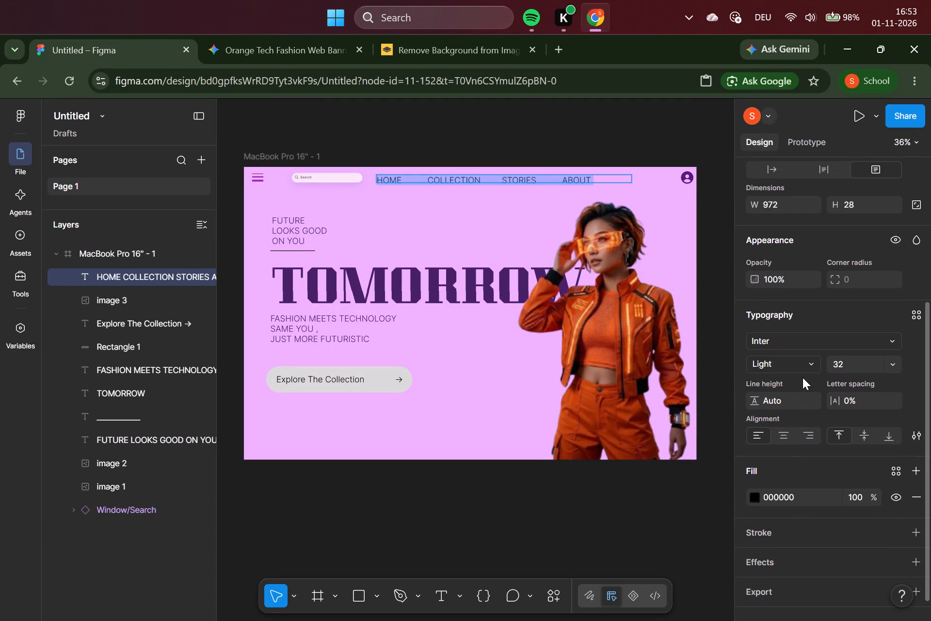
click(899, 368)
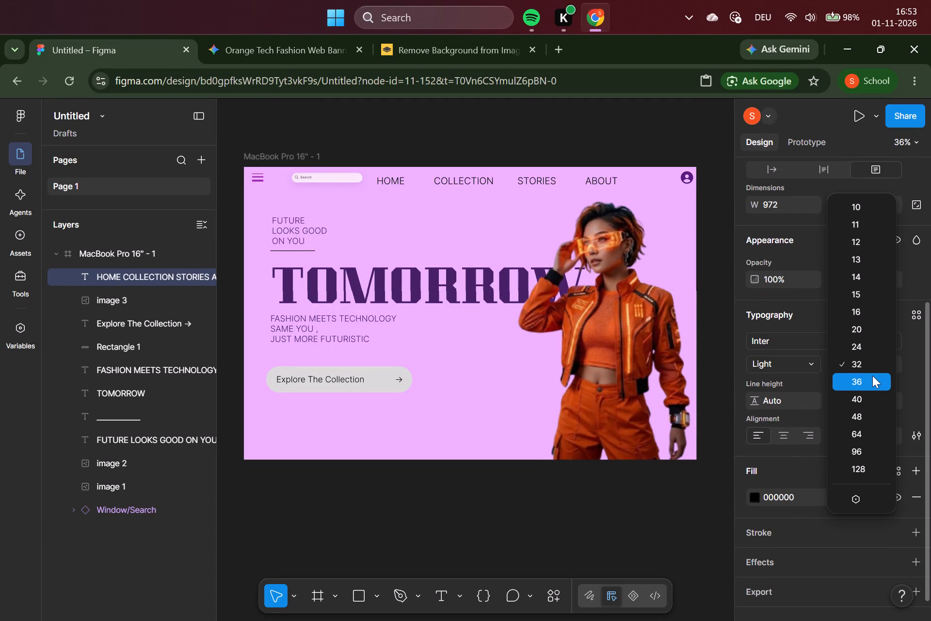
click(871, 332)
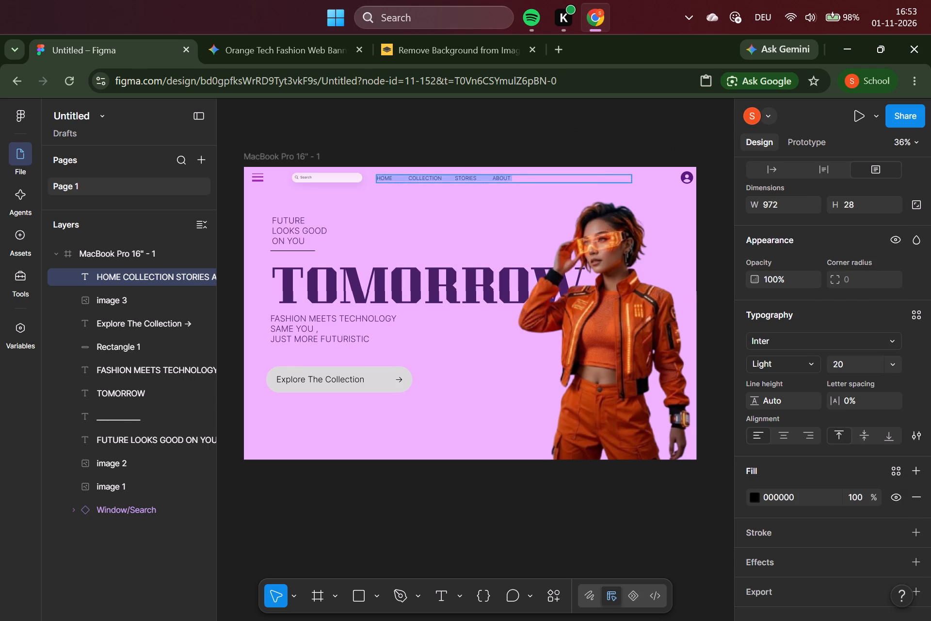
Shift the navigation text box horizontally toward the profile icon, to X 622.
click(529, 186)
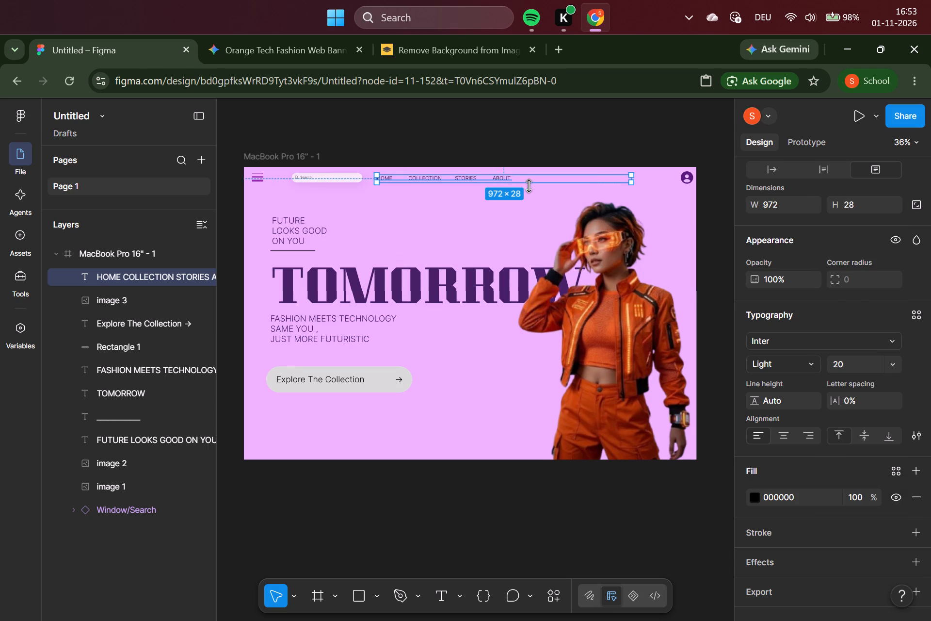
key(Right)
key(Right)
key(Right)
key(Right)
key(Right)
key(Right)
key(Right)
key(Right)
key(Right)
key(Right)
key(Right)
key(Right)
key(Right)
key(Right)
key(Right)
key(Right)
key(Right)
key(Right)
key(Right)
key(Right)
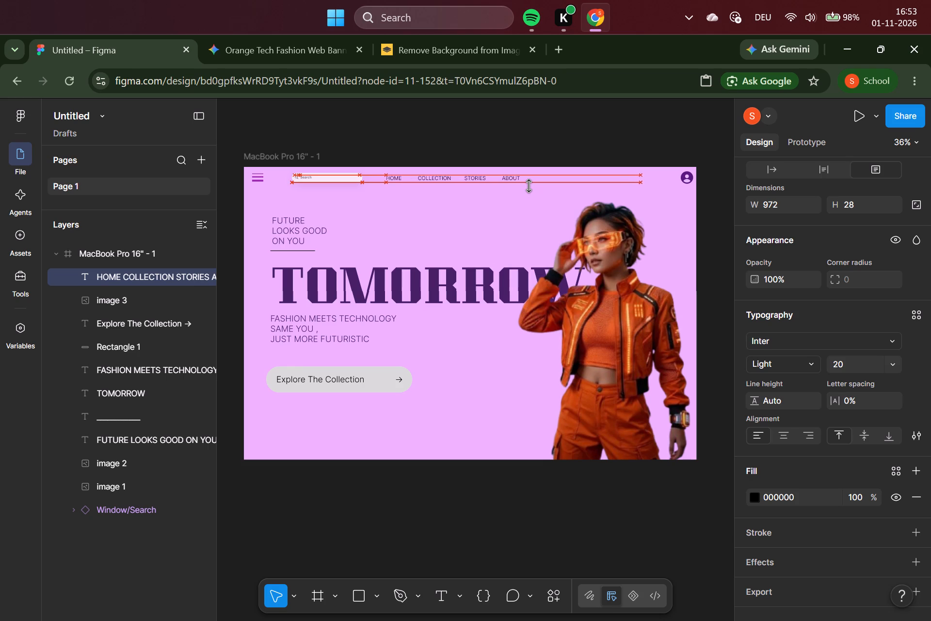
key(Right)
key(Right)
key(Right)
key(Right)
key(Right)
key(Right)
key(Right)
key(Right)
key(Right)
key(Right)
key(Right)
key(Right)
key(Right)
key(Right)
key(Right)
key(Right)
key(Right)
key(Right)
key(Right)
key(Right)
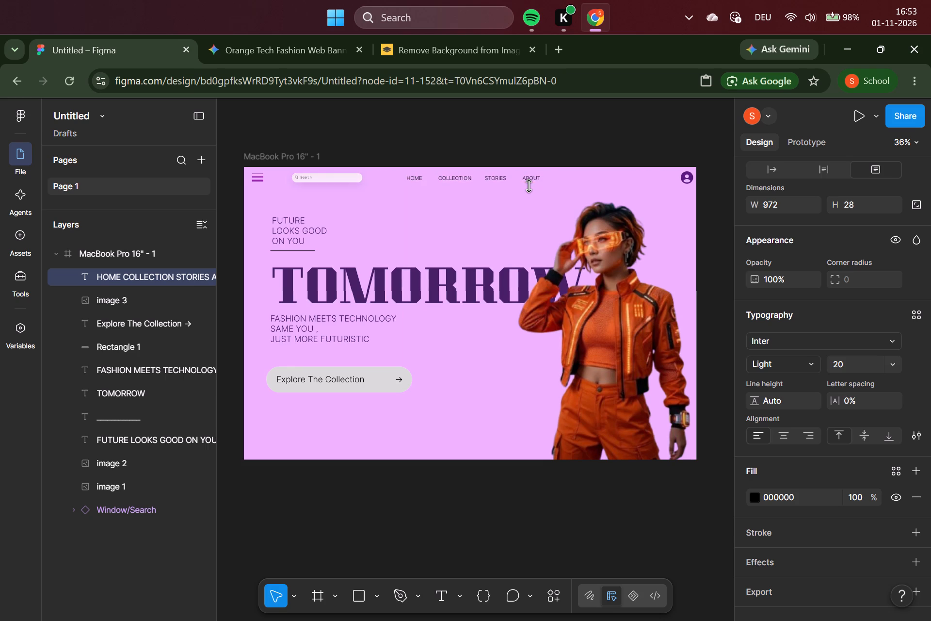
Resize the navigation text box to 972 × 156, with its top edge at Y 60.
click(535, 179)
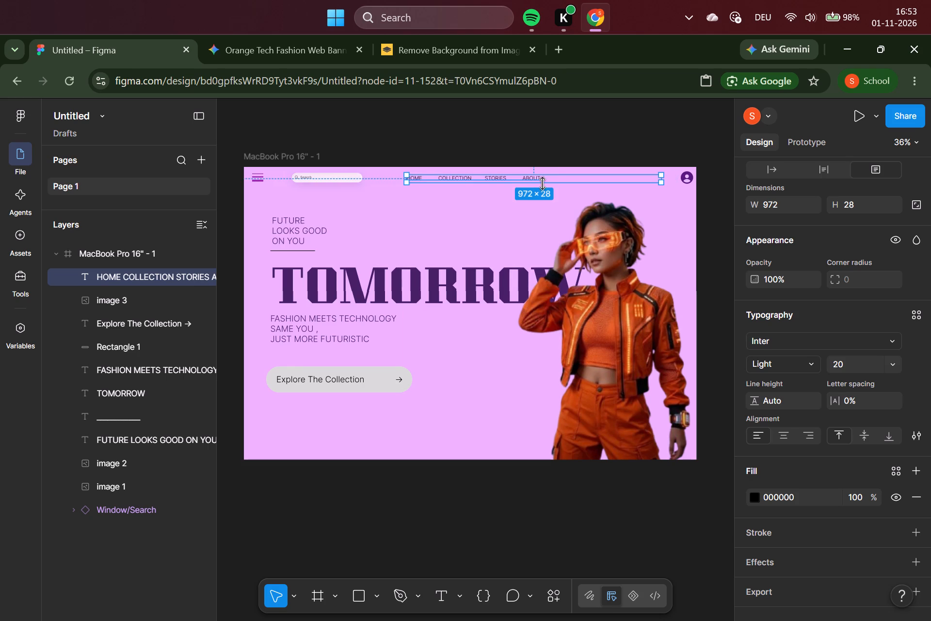
drag(544, 182, 530, 180)
drag(537, 181, 528, 225)
click(544, 178)
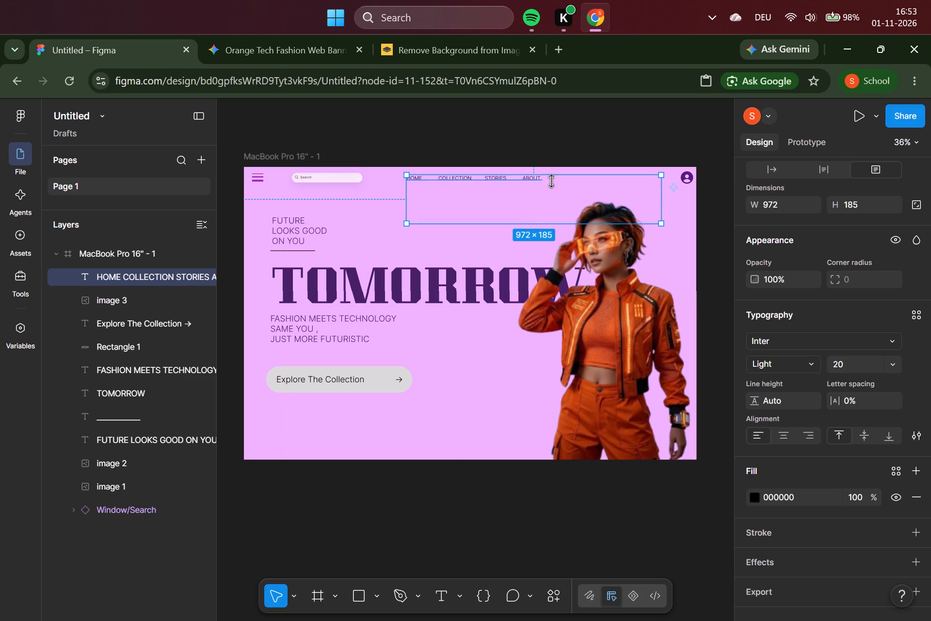
click(559, 186)
click(562, 179)
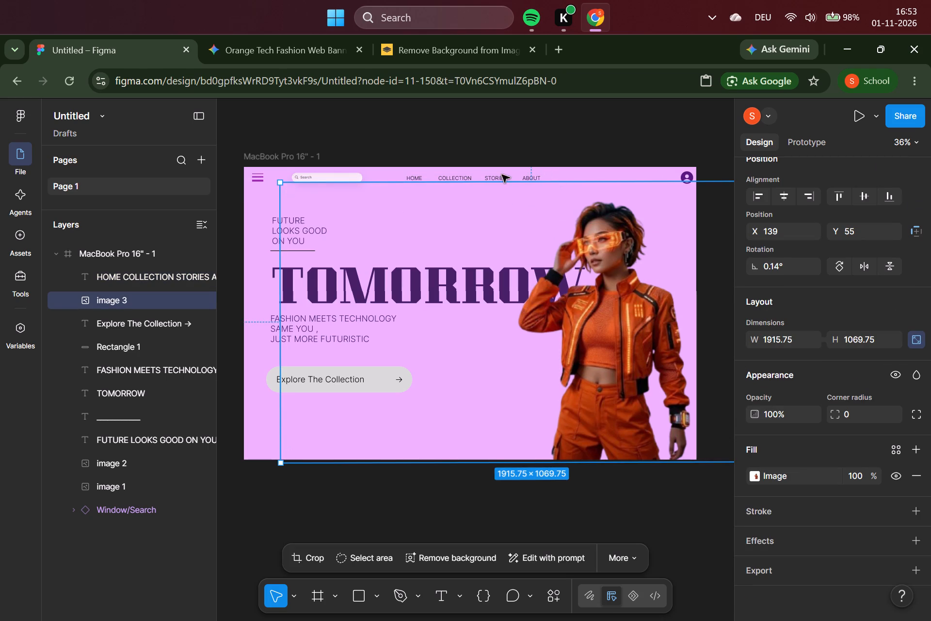
click(449, 178)
click(528, 172)
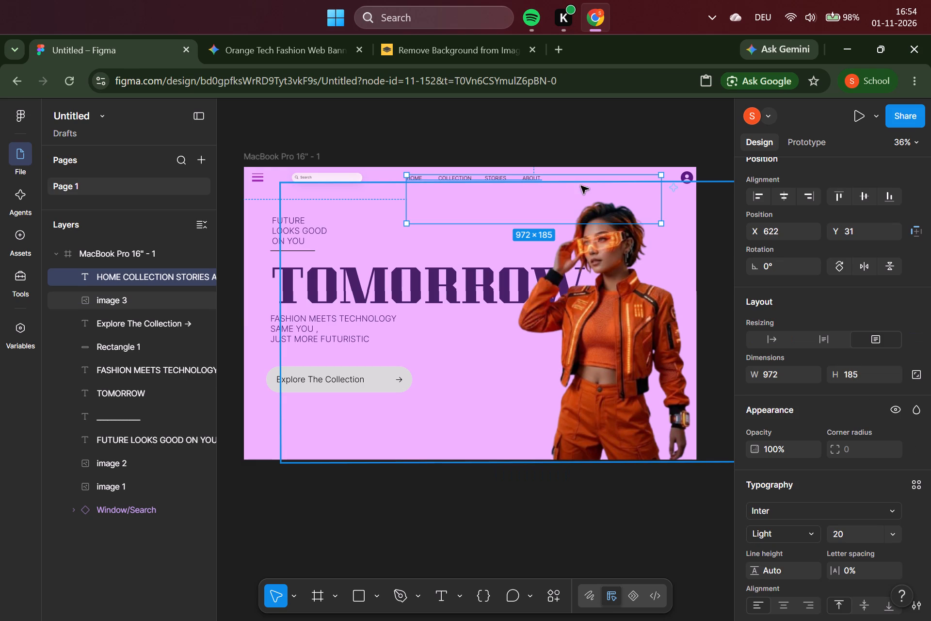
click(542, 177)
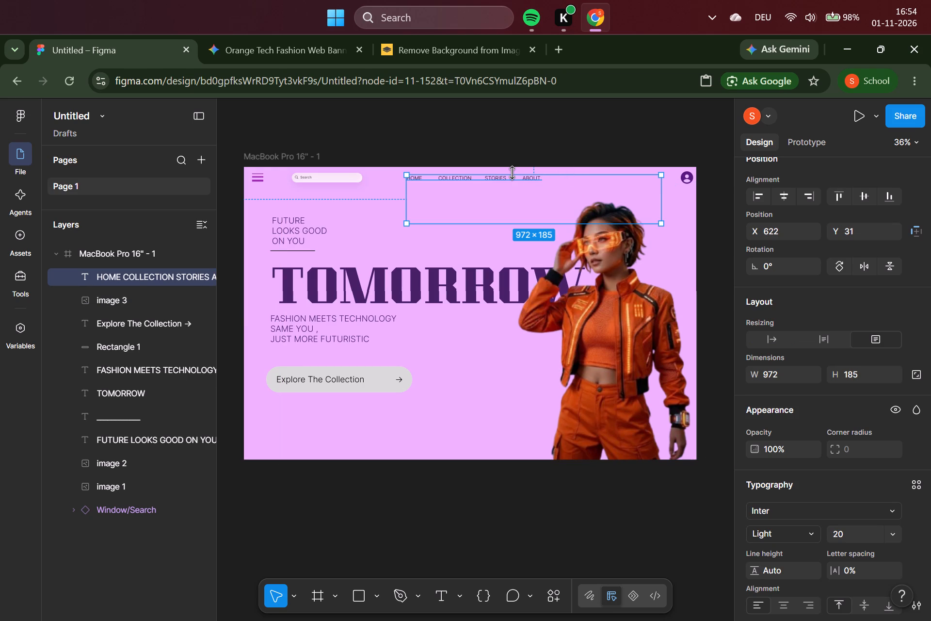
drag(513, 173, 514, 182)
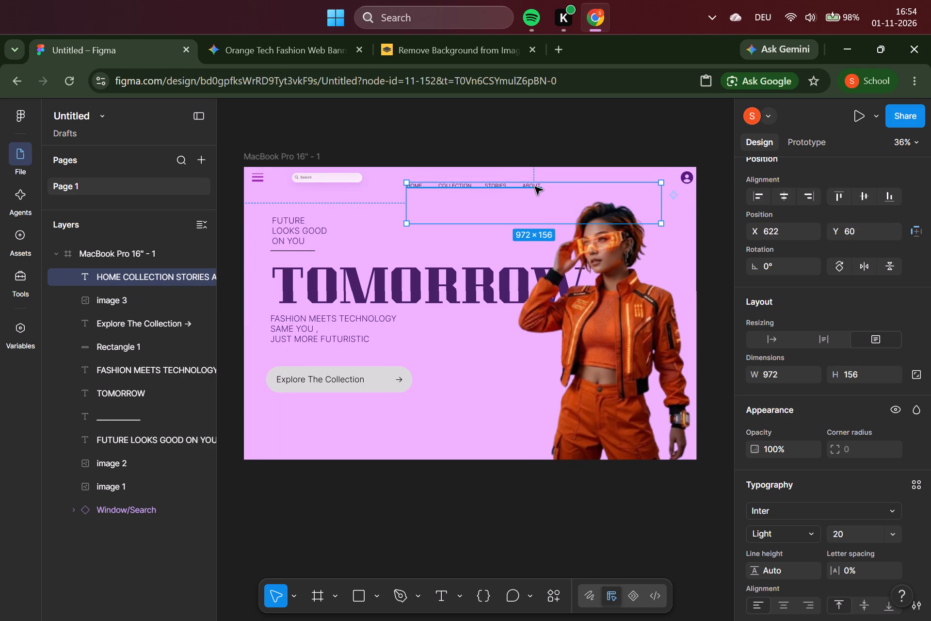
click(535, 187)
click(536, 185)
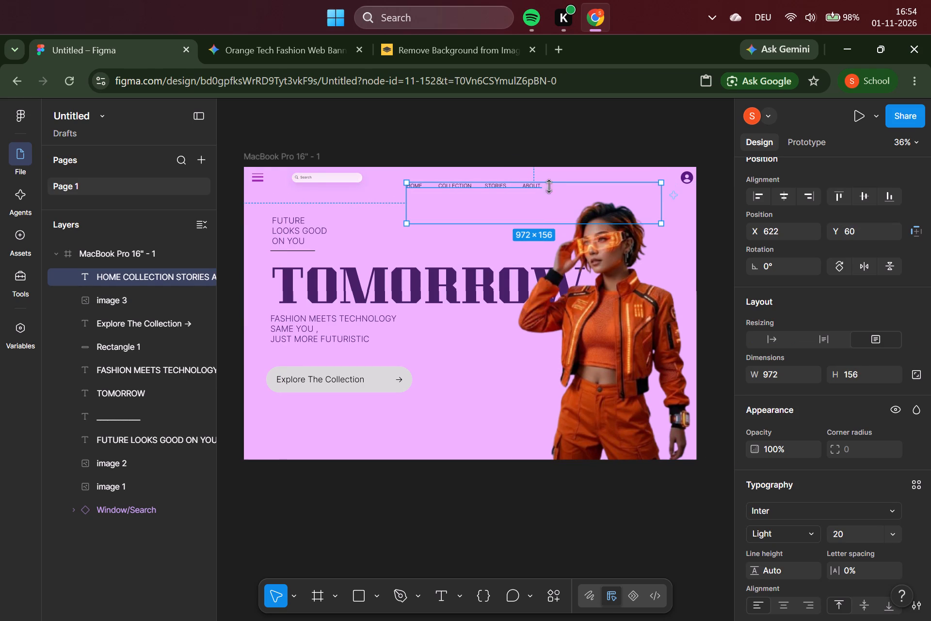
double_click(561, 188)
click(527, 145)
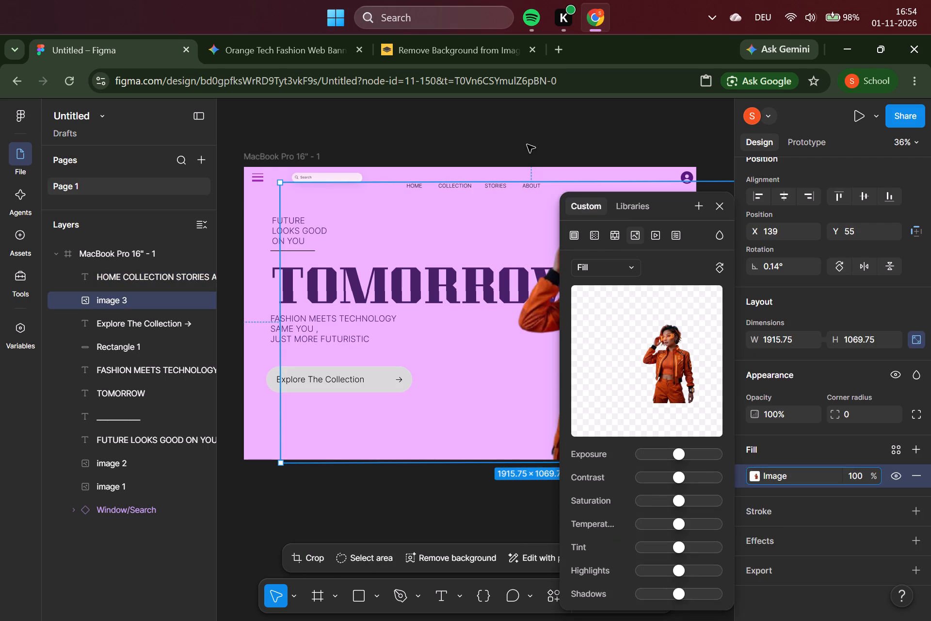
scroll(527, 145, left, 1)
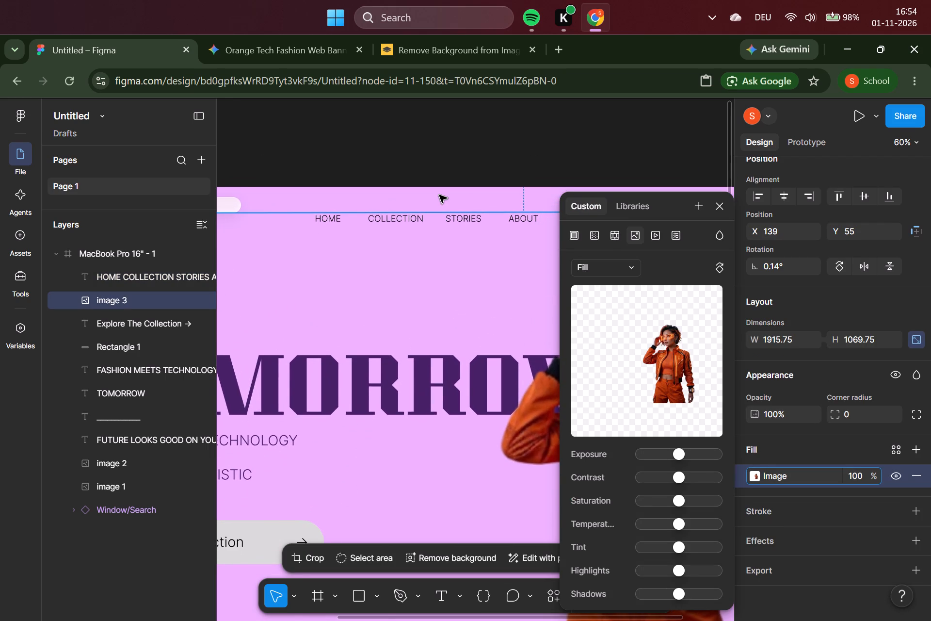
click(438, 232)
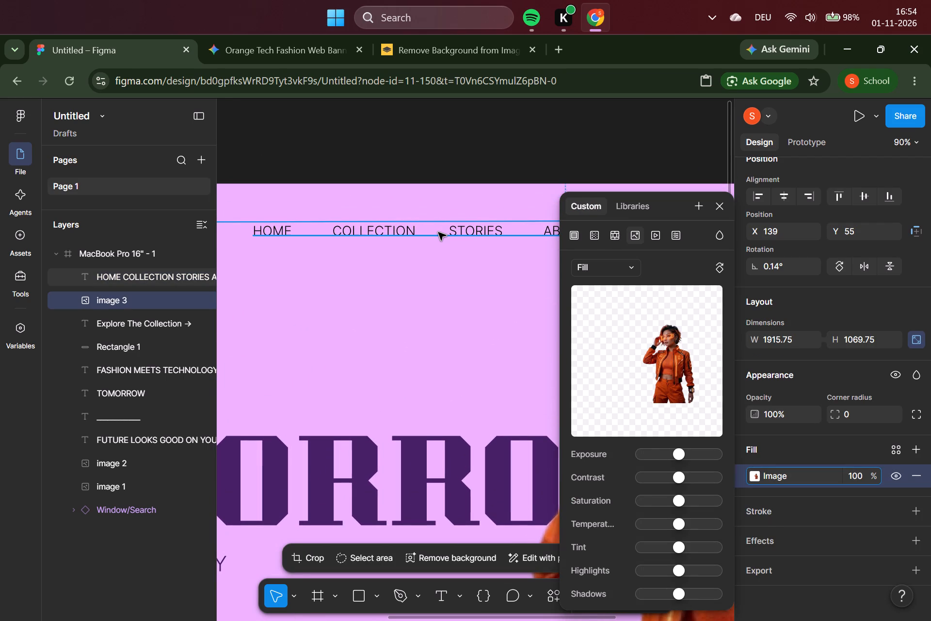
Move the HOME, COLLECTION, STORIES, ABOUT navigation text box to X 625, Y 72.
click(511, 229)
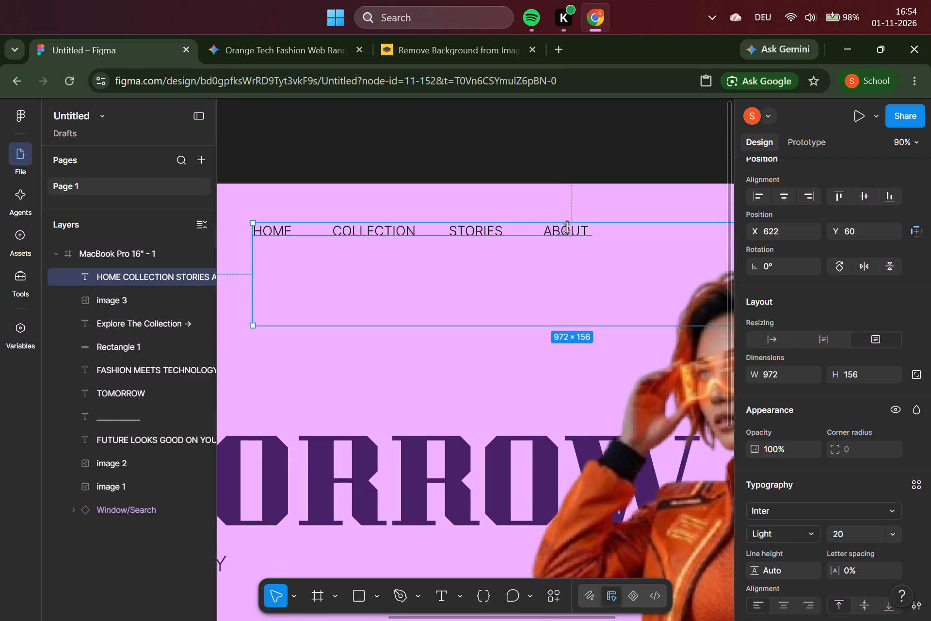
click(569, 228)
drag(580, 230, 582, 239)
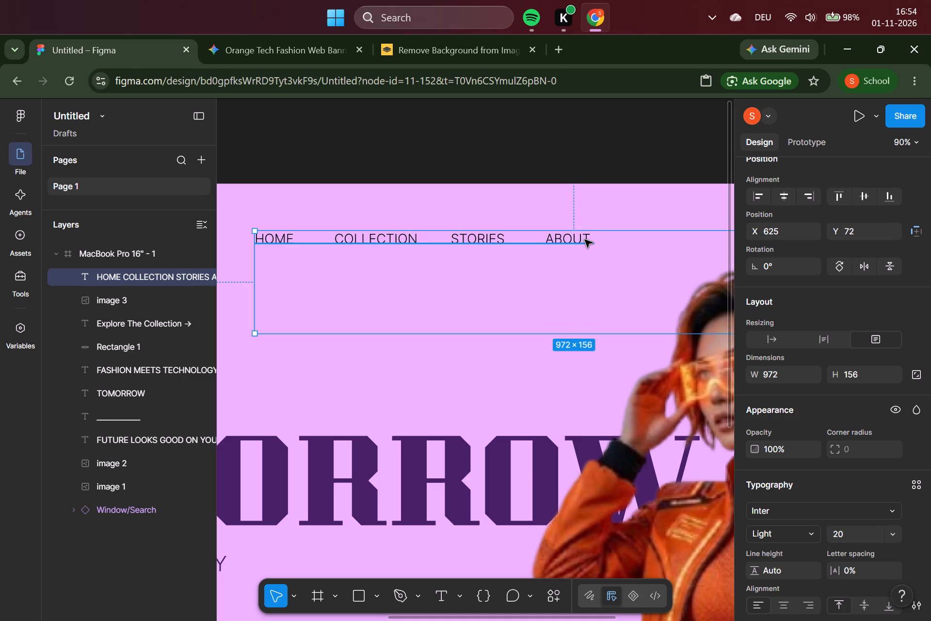
Change the fill of the whole navigation text to the dark purple 471F66 already used on this page.
double_click(592, 243)
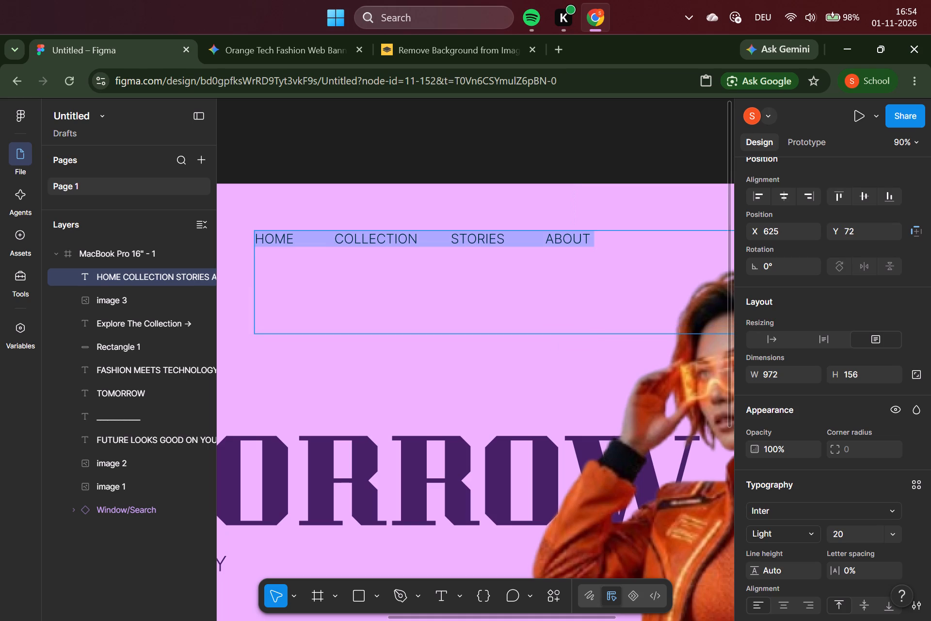
scroll(841, 520, down, 1)
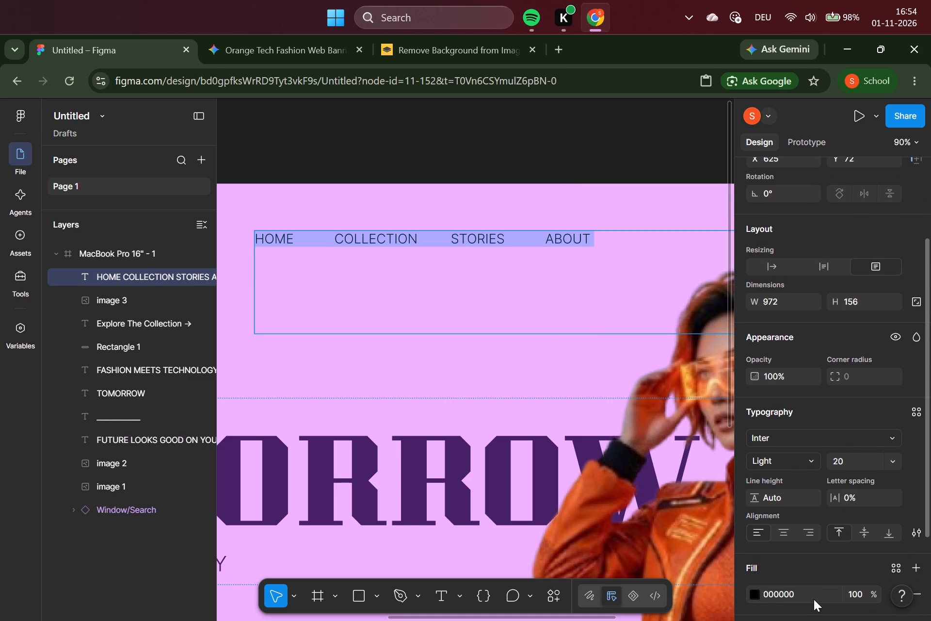
click(814, 599)
scroll(803, 507, down, 6)
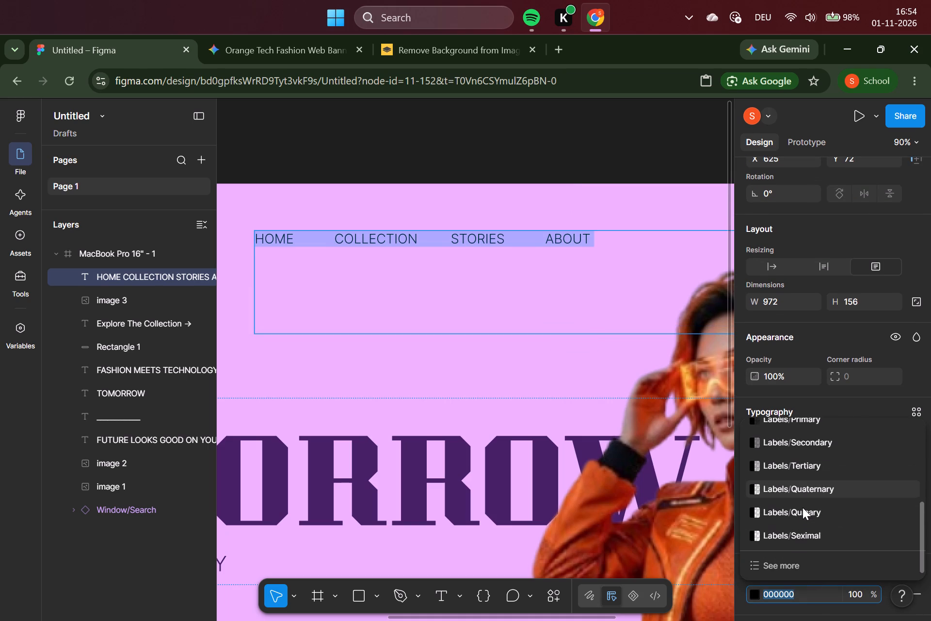
click(812, 571)
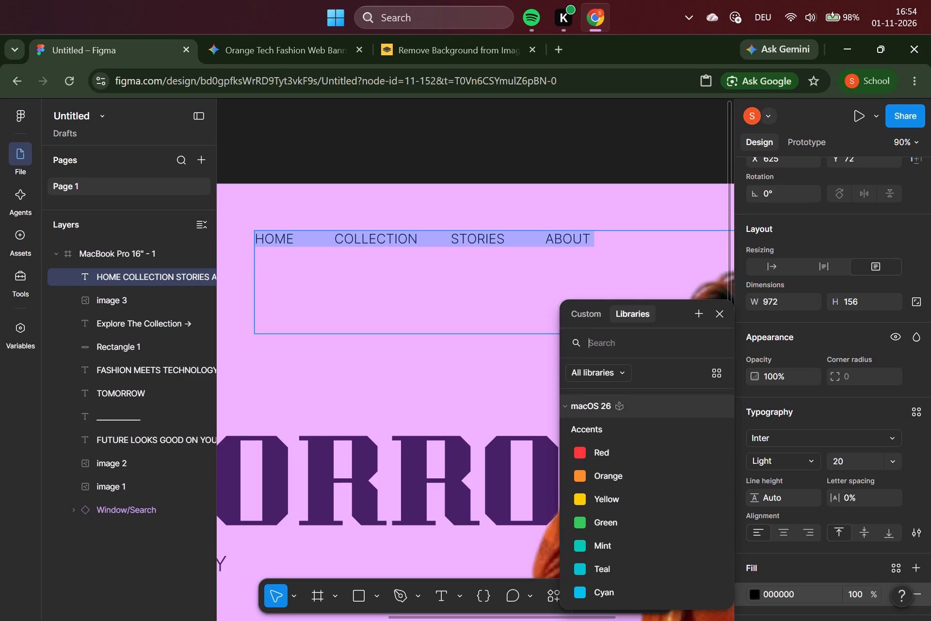
click(596, 309)
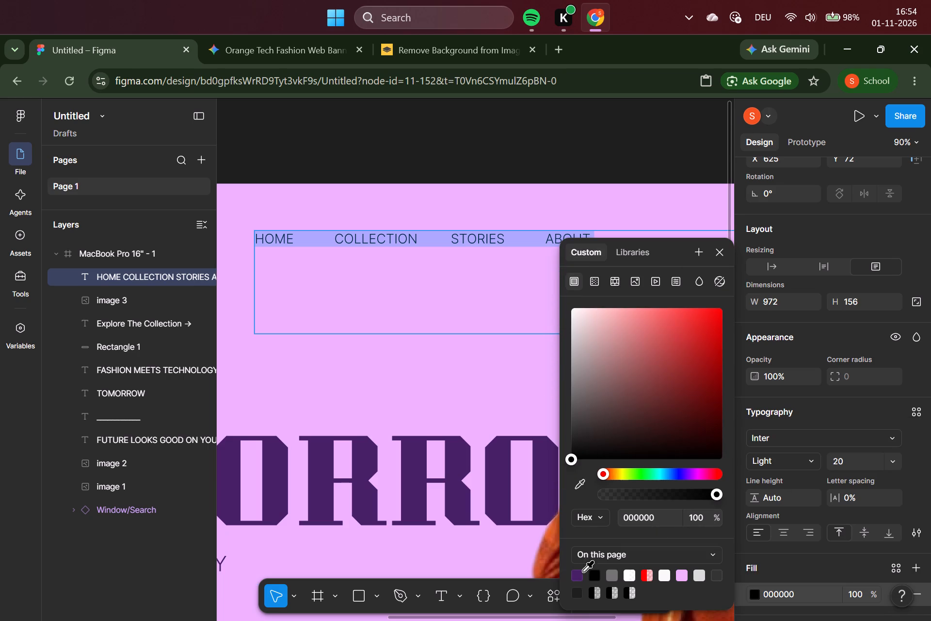
click(578, 574)
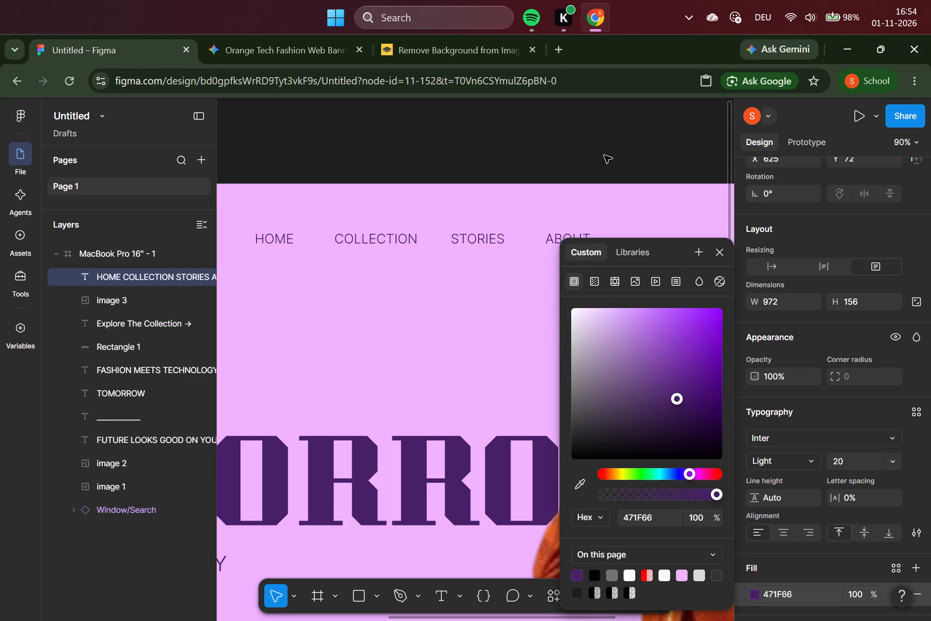
click(604, 154)
click(713, 256)
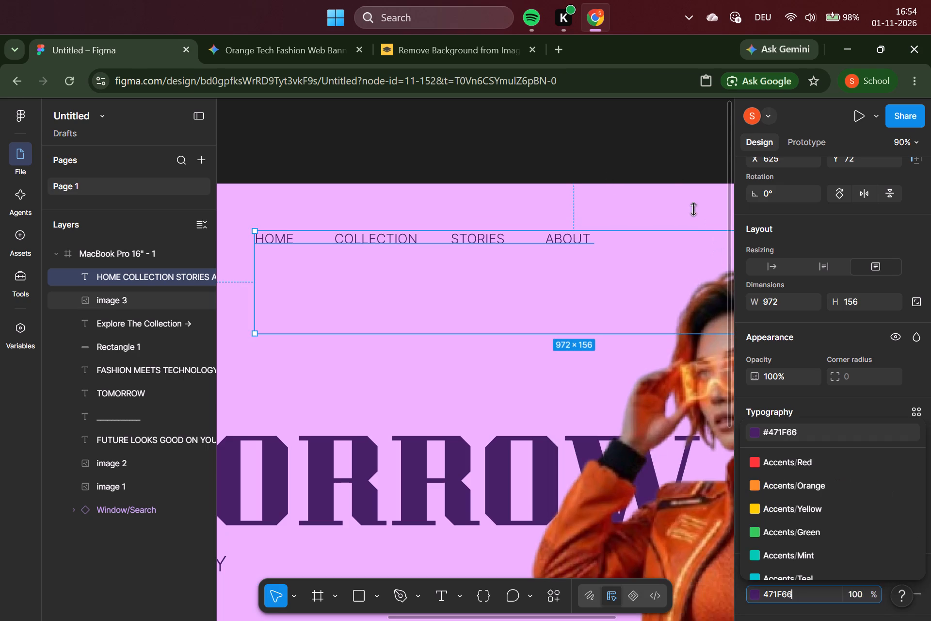
click(658, 146)
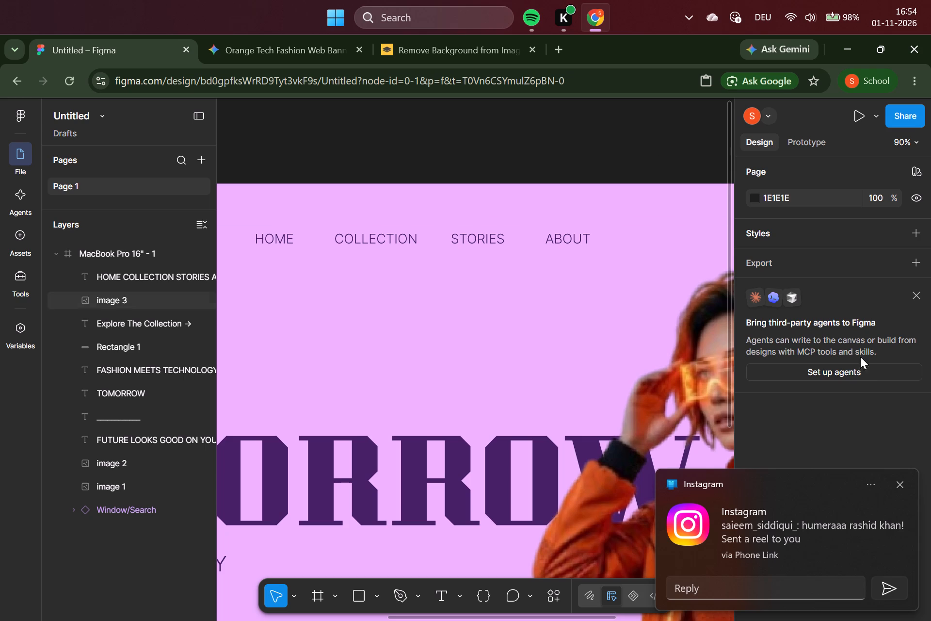
Dismiss the Instagram notification covering the workspace.
click(899, 483)
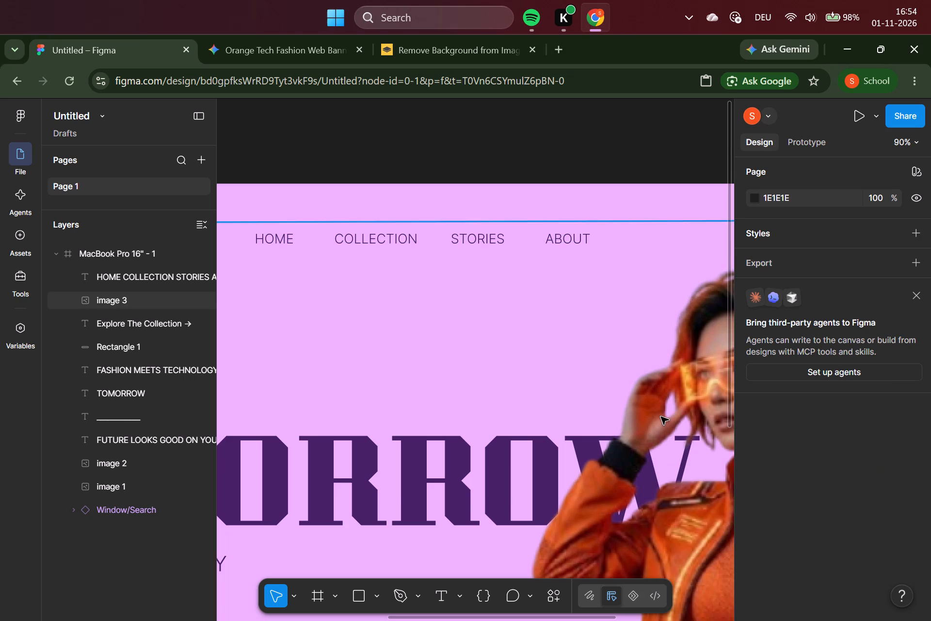
Raise the navigation text box to Y 33, roughly level with the search bar.
scroll(661, 417, down, 1)
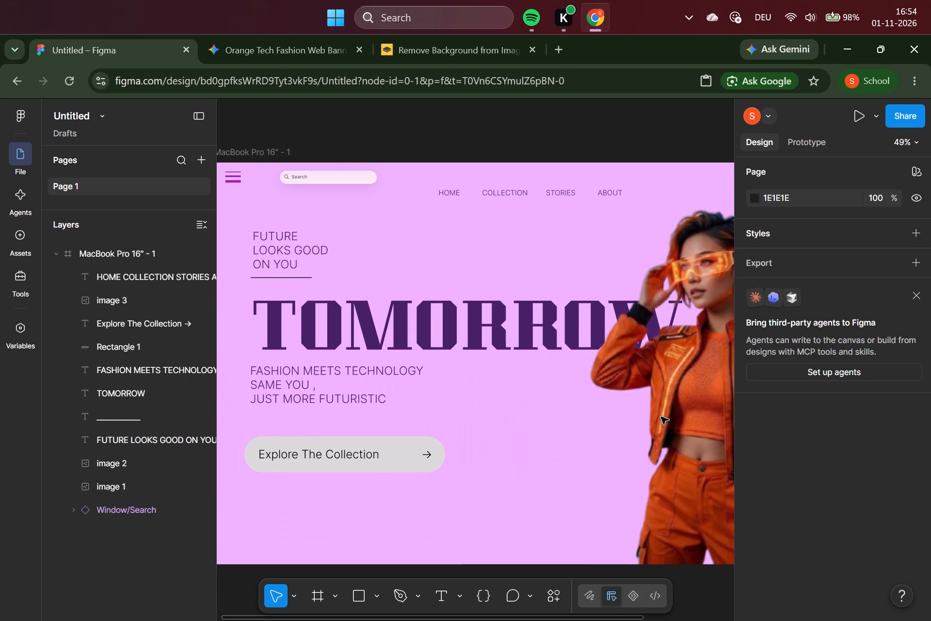
click(583, 193)
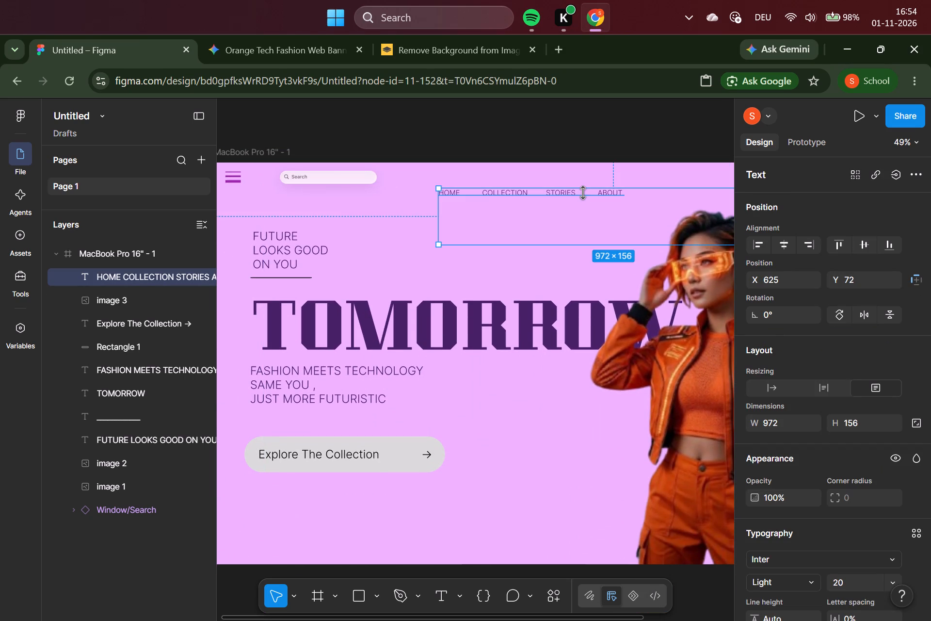
key(Up)
key(Up)
key(Up)
key(Up)
key(Up)
key(Up)
key(Up)
key(Up)
key(Up)
key(Up)
key(Up)
key(Up)
key(Up)
key(Up)
key(Up)
key(Up)
key(Up)
key(Up)
key(Up)
key(Up)
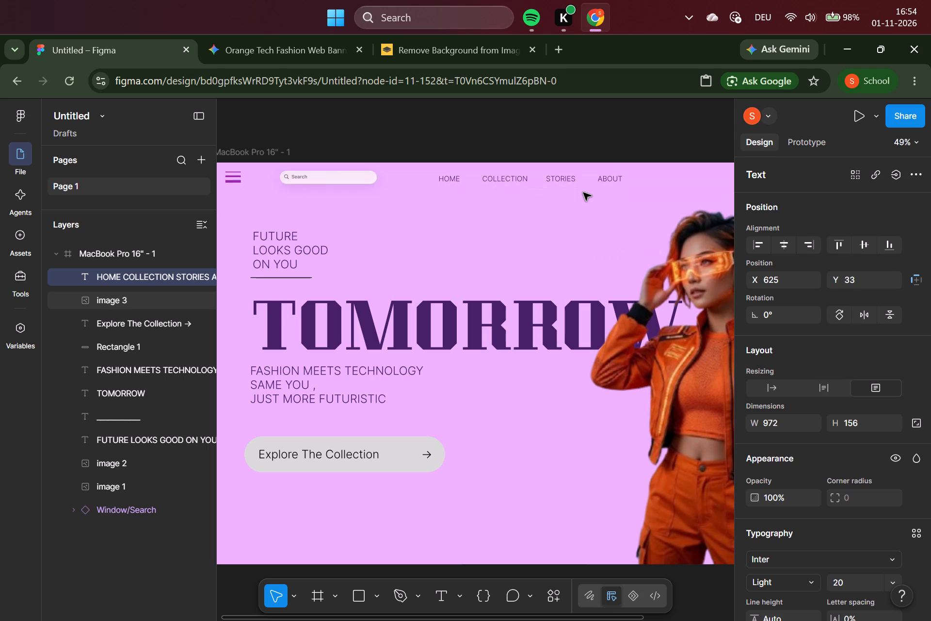
Shift the navigation text box toward the search bar to X 502, raise it to Y 31, and deselect it.
key(Left)
key(Left)
key(Left)
key(Left)
key(Left)
key(Left)
key(Left)
key(Left)
key(Left)
key(Left)
key(Left)
key(Left)
key(Left)
key(Left)
key(Left)
key(Left)
key(Left)
key(Left)
key(Left)
key(Left)
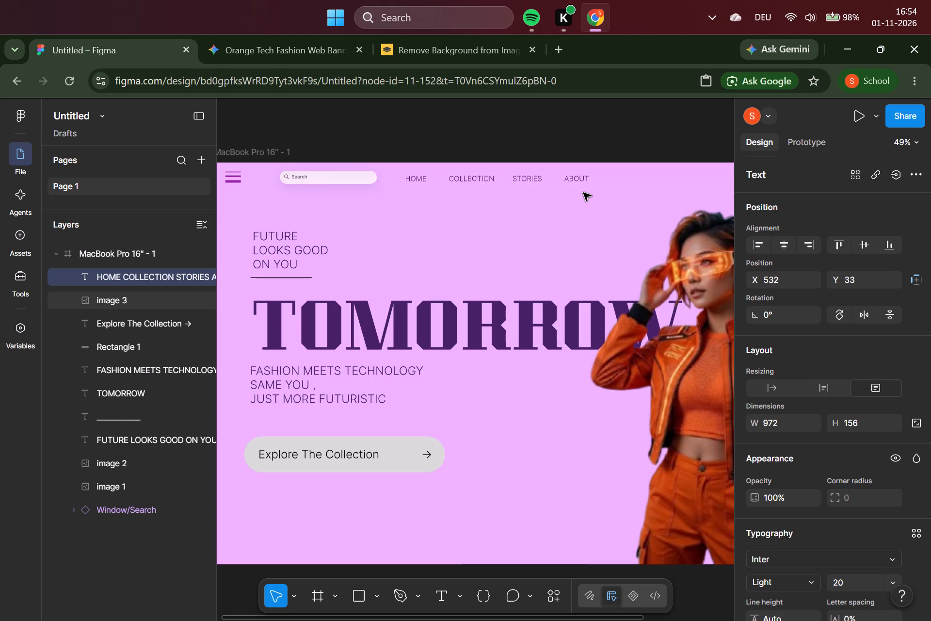
key(Up)
key(Up)
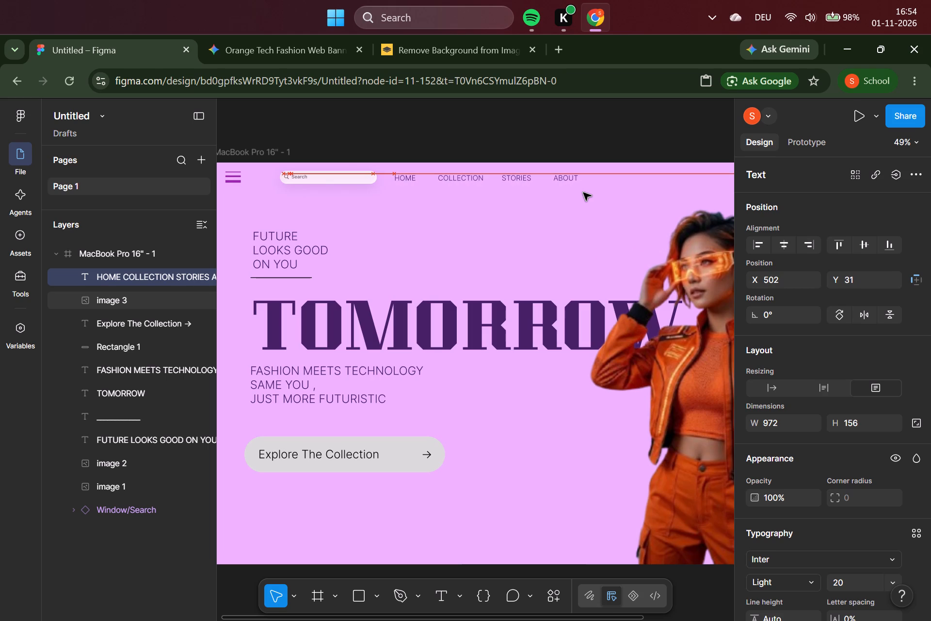
scroll(583, 193, up, 2)
click(595, 166)
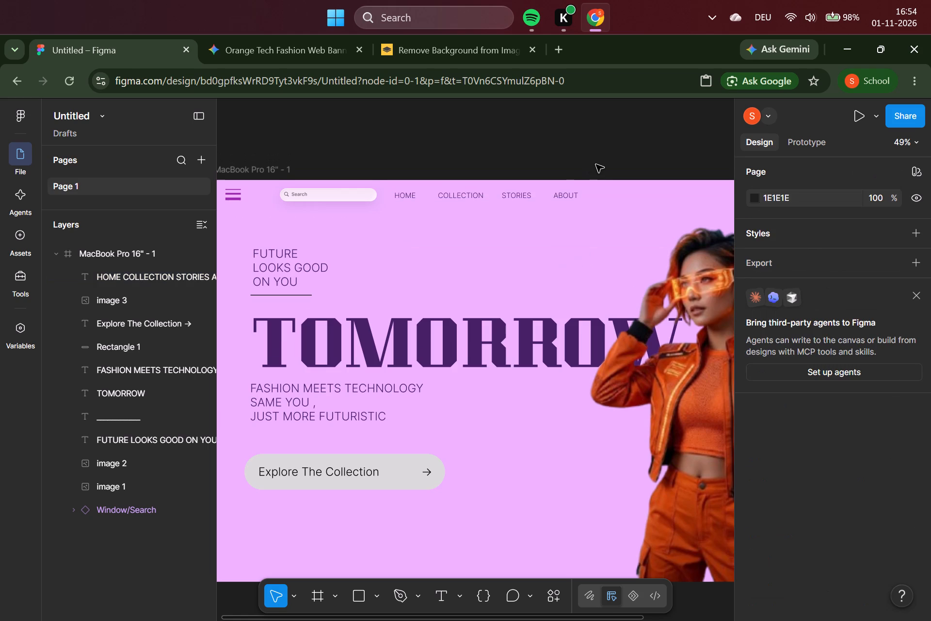
Widen the gap between "HOME" and "COLLECTION" in the navigation text by inserting about 20 spaces before "COLLECTION".
scroll(578, 165, left, 1)
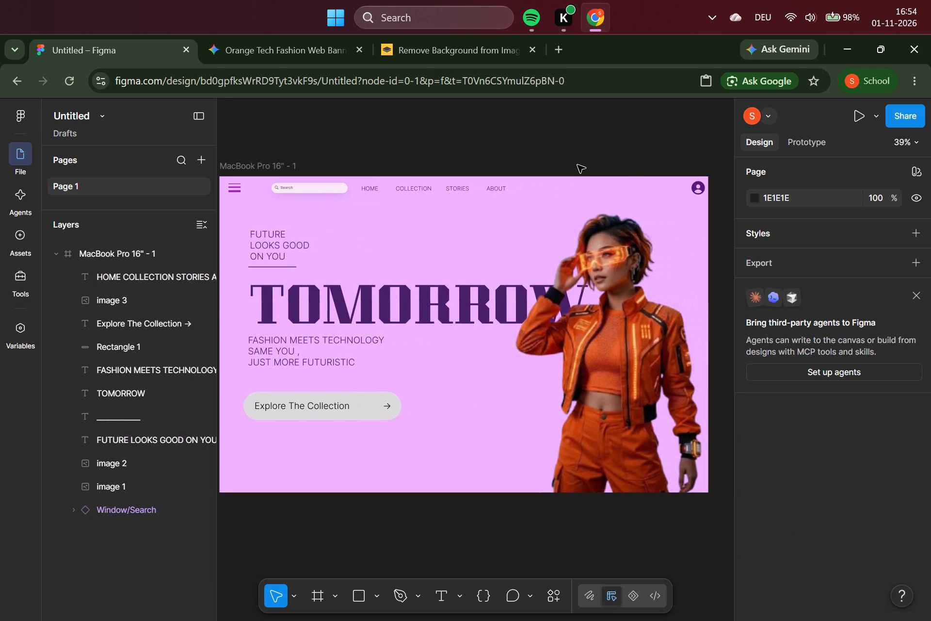
scroll(578, 165, left, 1)
scroll(578, 165, down, 1)
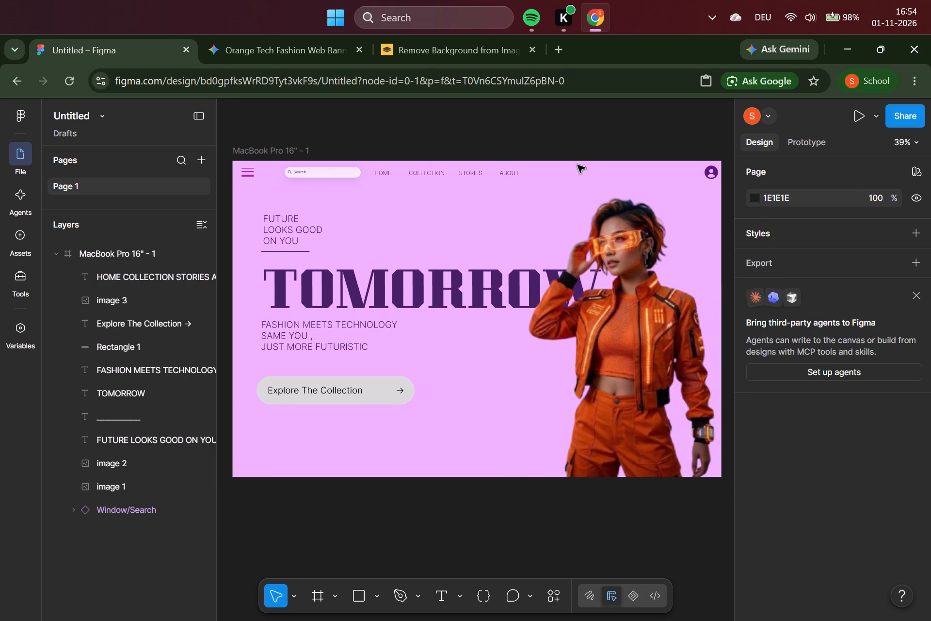
click(426, 175)
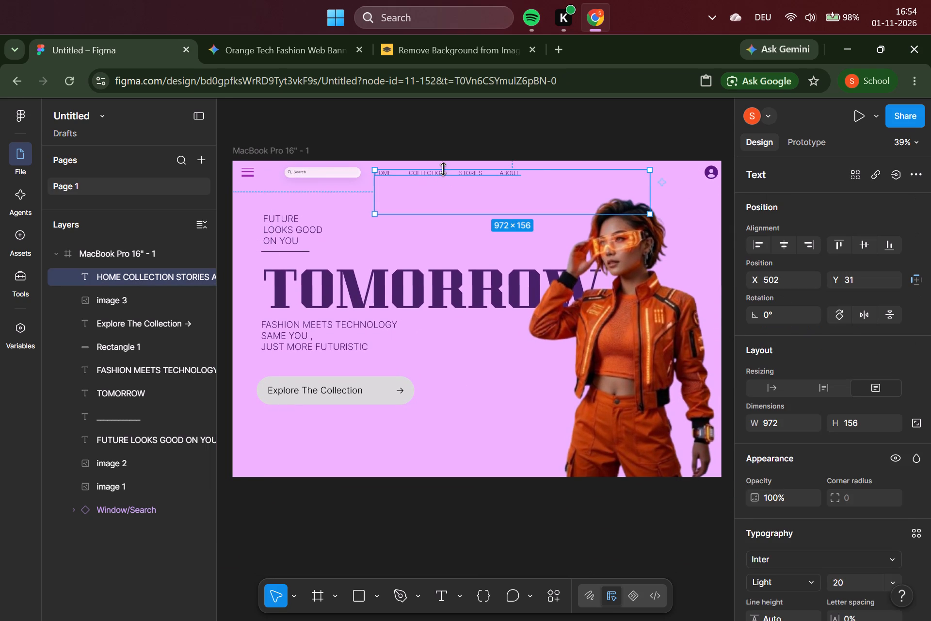
double_click(478, 175)
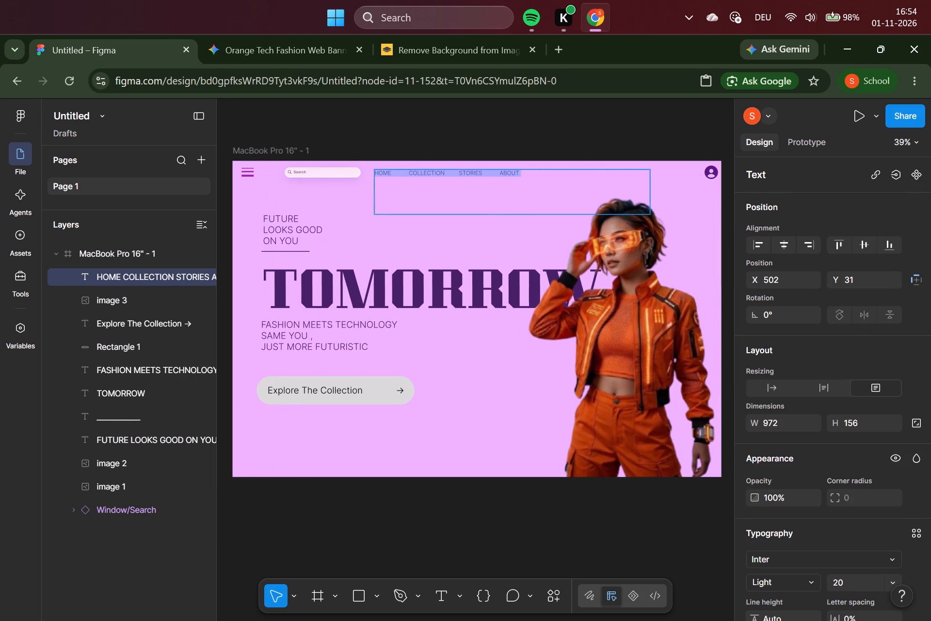
click(478, 169)
click(488, 172)
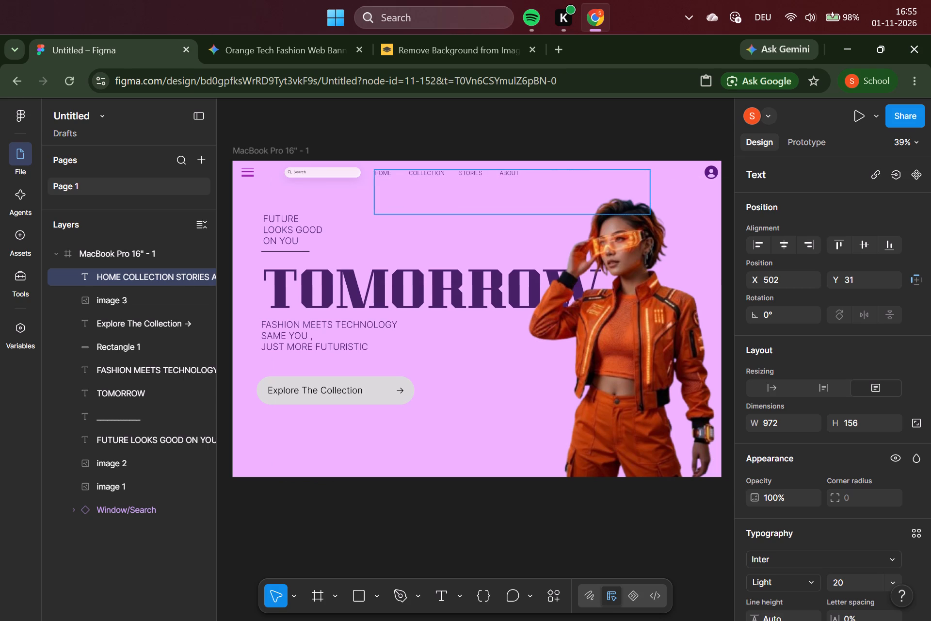
key(Left)
key(Left)
key(Left)
key(Left)
key(Left)
key(Left)
key(Left)
key(Left)
key(Left)
key(Left)
key(Left)
key(Left)
key(Left)
key(Left)
key(Left)
key(Left)
key(Left)
key(Left)
key(Left)
key(Left)
key(Left)
key(Right)
key(Right)
key(Right)
key(space)
key(space)
key(space)
key(space)
key(space)
key(space)
key(space)
key(space)
key(space)
key(space)
key(space)
key(space)
key(space)
key(space)
key(space)
key(space)
key(space)
key(space)
key(space)
key(space)
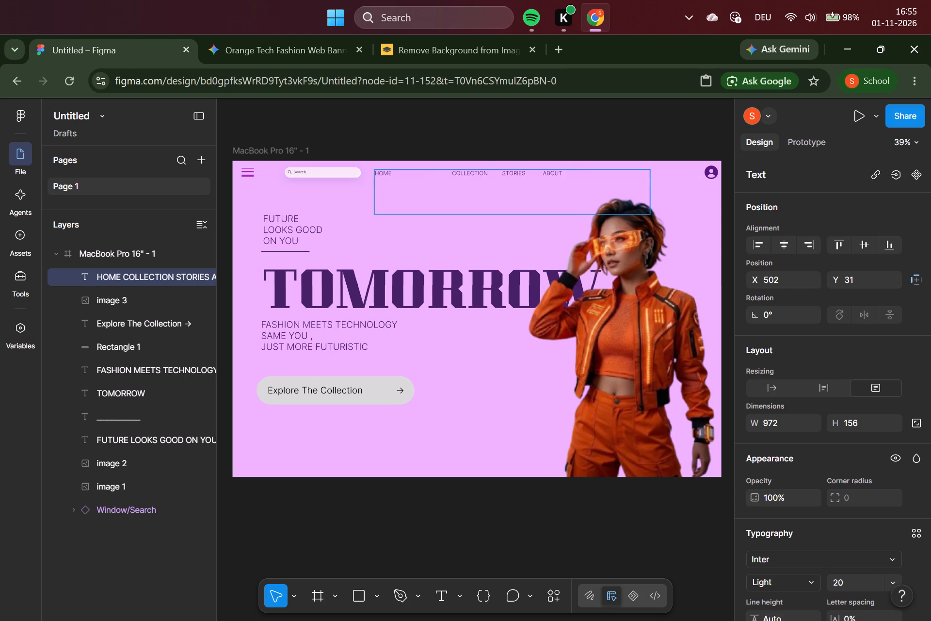
key(Left)
key(Left)
key(Right)
key(Right)
Narrow the gap between "HOME" and "COLLECTION" in the navigation text by deleting 10 spaces before "COLLECTION".
key(BackSpace)
key(BackSpace)
key(BackSpace)
key(BackSpace)
key(BackSpace)
key(BackSpace)
key(BackSpace)
key(BackSpace)
key(BackSpace)
key(BackSpace)
Widen the gap between "COLLECTION" and "STORIES" in the navigation text by inserting 18 spaces before "STORIES".
key(Right)
key(Right)
key(Right)
key(Right)
key(Right)
key(Right)
key(Right)
key(Right)
key(Right)
key(Right)
key(Right)
key(Right)
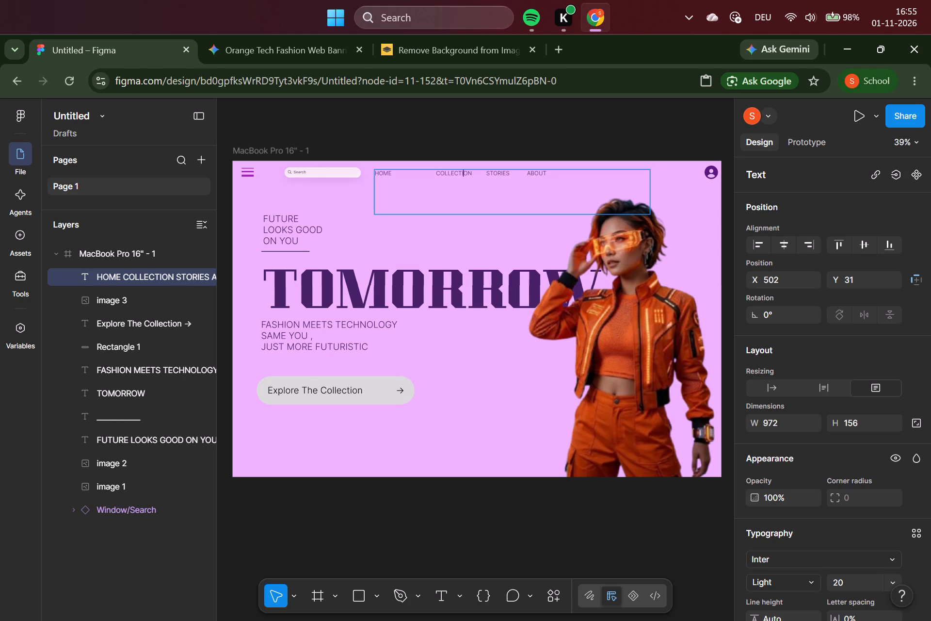
key(Right)
key(Right)
key(Right)
key(Right)
key(Right)
key(Right)
key(Right)
key(space)
key(space)
key(space)
key(space)
key(space)
key(space)
key(space)
key(space)
key(space)
key(space)
key(space)
key(space)
key(space)
key(space)
key(space)
key(space)
key(space)
key(space)
Widen the gap between "STORIES" and "ABOUT" by inserting 20 spaces before "ABOUT", and finish editing the navigation text.
key(Right)
key(Right)
key(Right)
key(Right)
key(Right)
key(Right)
key(Right)
key(Right)
key(Right)
key(Right)
key(Right)
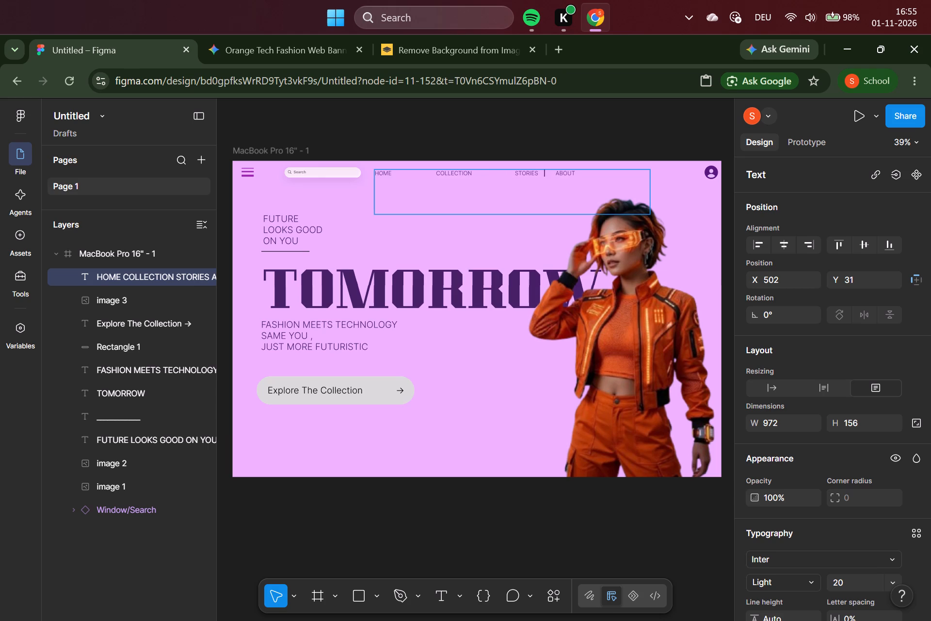
key(Right)
key(Right)
key(Right)
key(Right)
key(Right)
key(Right)
key(Right)
key(space)
key(space)
key(space)
key(space)
key(space)
key(space)
key(space)
key(space)
key(space)
key(space)
key(space)
key(space)
key(space)
key(space)
key(space)
key(space)
key(space)
key(space)
key(space)
key(space)
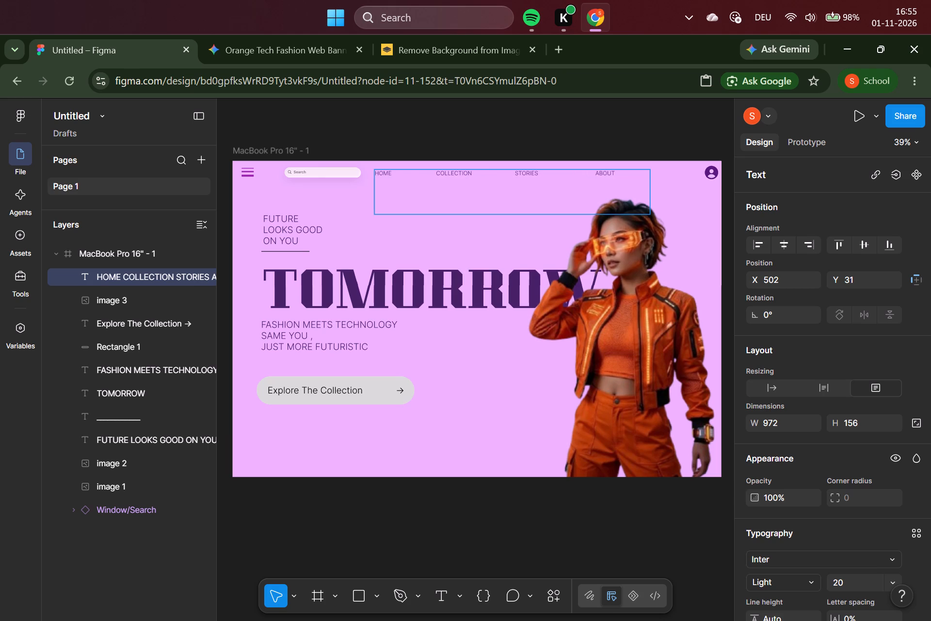
key(Up)
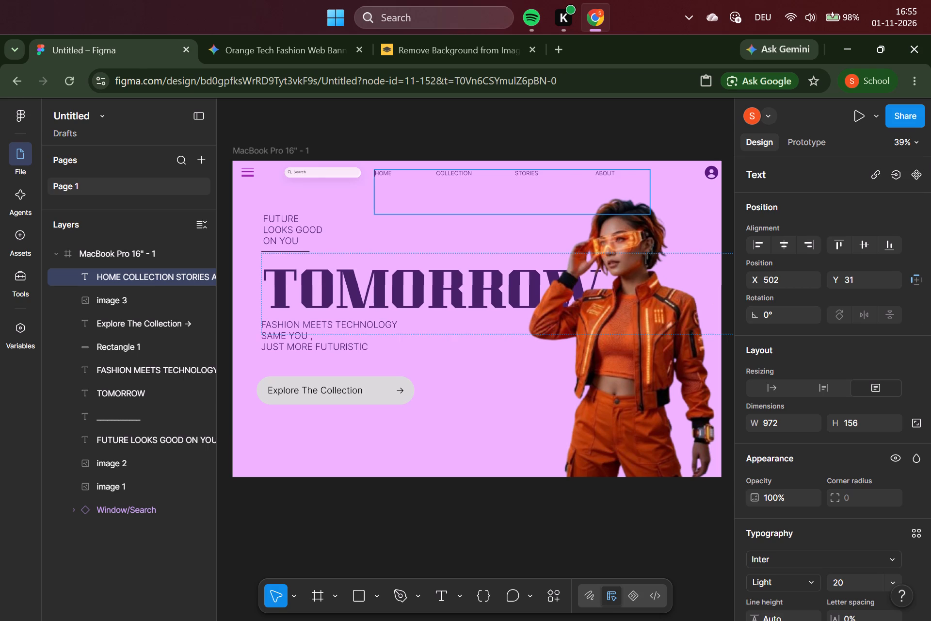
click(597, 215)
click(507, 222)
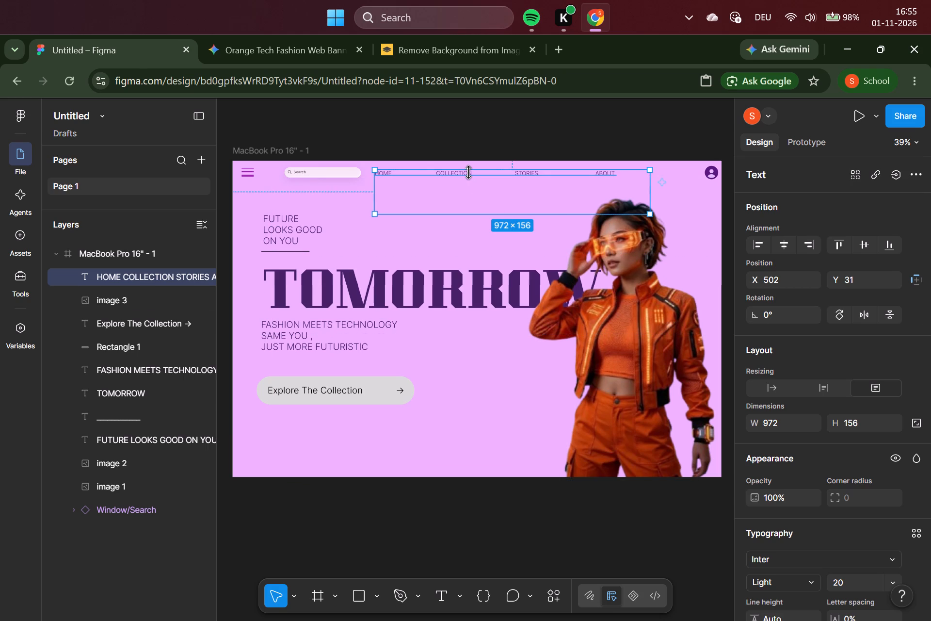
click(417, 163)
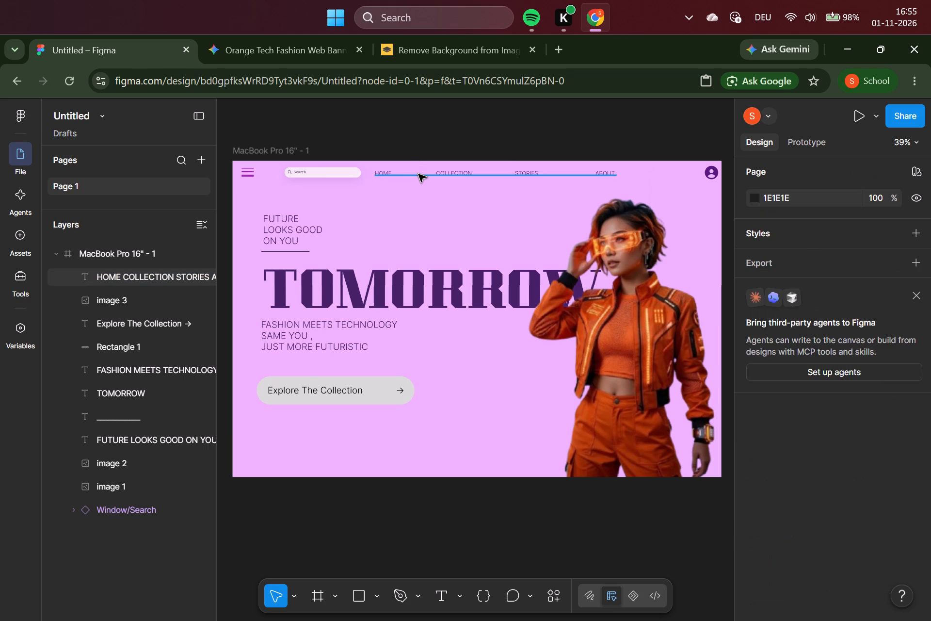
Nudge the navigation text box to X 503, Y 24, in line with the header search bar.
click(418, 174)
key(Up)
key(Up)
key(Up)
key(Up)
key(Up)
key(Up)
key(Up)
key(Up)
key(Up)
key(Up)
key(Up)
key(Down)
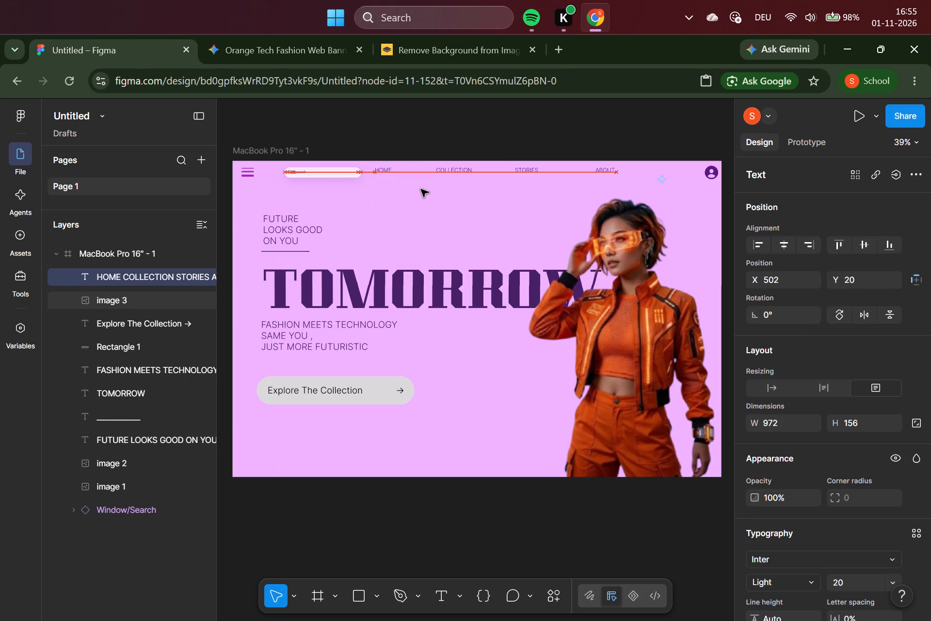
key(Down)
key(Down)
key(Down)
key(Right)
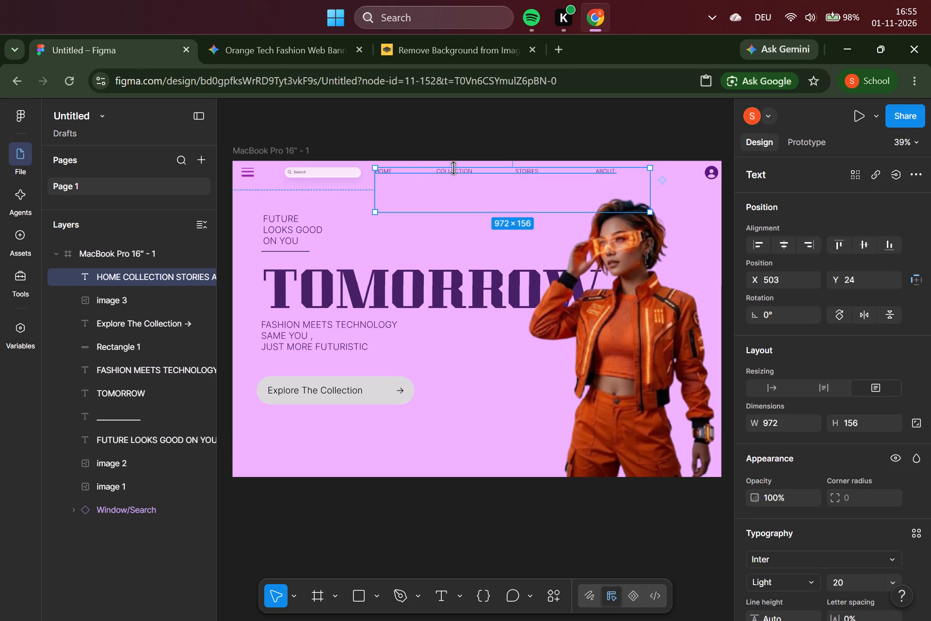
click(456, 147)
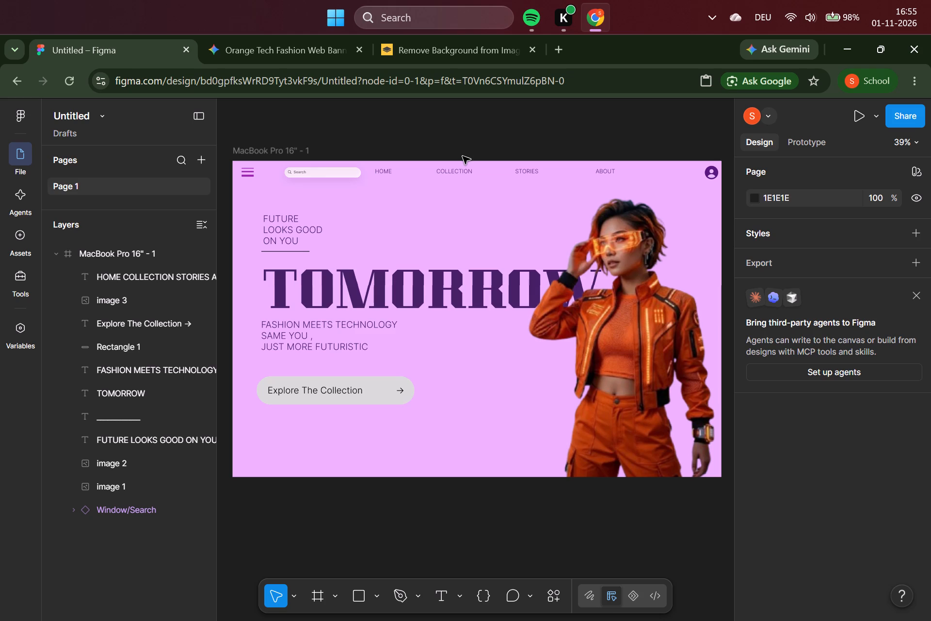
Reduce the space between "HOME" and "COLLECTION" in the navigation text by removing 10 spaces before "COLLECTION".
click(454, 173)
double_click(454, 173)
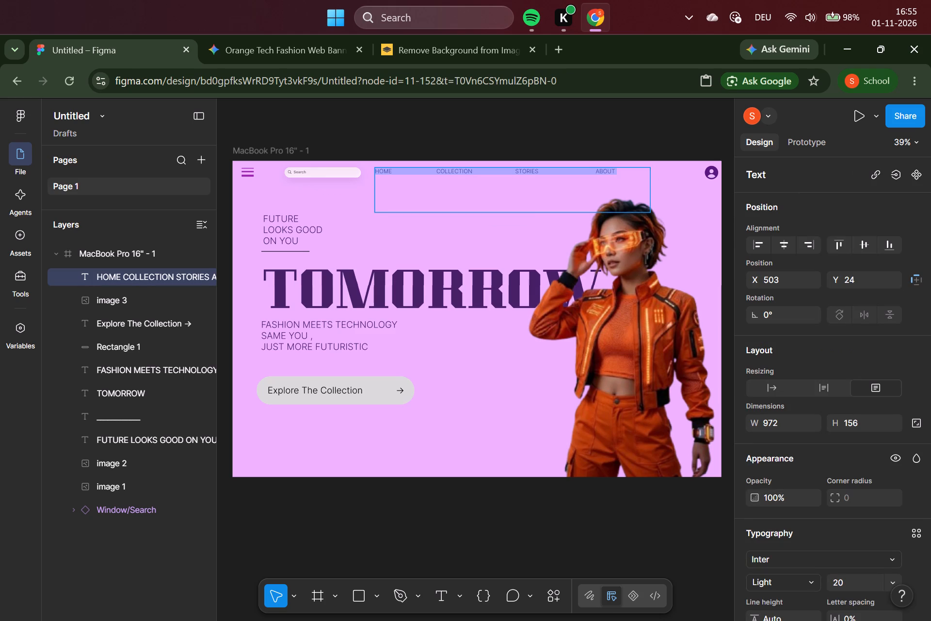
click(454, 172)
key(Left)
key(Left)
key(Left)
key(Left)
key(Left)
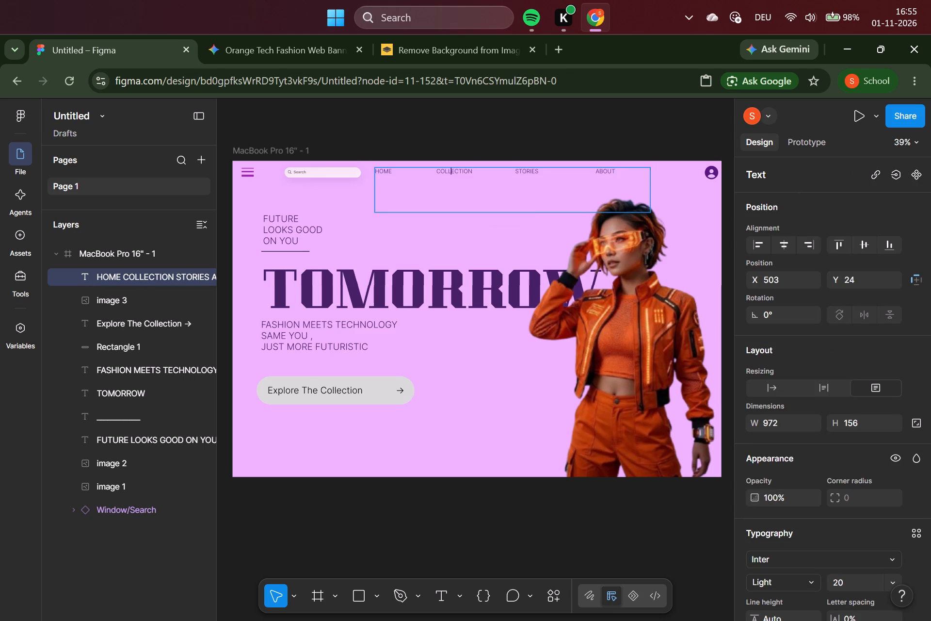
key(BackSpace)
key(BackSpace)
key(BackSpace)
key(BackSpace)
key(BackSpace)
key(BackSpace)
key(BackSpace)
key(BackSpace)
key(BackSpace)
key(BackSpace)
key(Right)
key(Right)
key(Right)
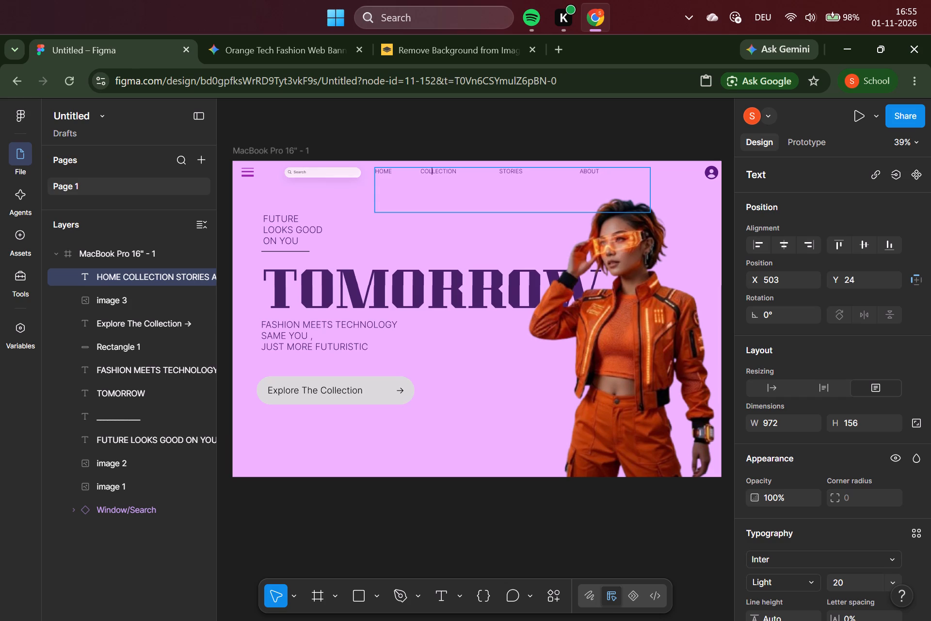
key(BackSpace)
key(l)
Tighten the gap between "HOME" and "COLLECTION" in the navigation text by removing 8 more spaces before "COLLECTION".
key(Left)
key(Left)
key(Left)
key(BackSpace)
key(BackSpace)
key(BackSpace)
key(BackSpace)
key(BackSpace)
key(BackSpace)
key(BackSpace)
key(BackSpace)
Narrow the gap between "COLLECTION" and "STORIES" in the navigation text by removing 15 spaces before "STORIES".
key(Right)
key(Right)
key(Right)
key(Right)
key(Right)
key(Right)
key(Right)
key(Right)
key(Right)
key(Right)
key(Right)
key(Right)
key(Right)
key(Right)
key(Right)
key(Right)
key(Right)
key(Right)
key(Right)
key(Right)
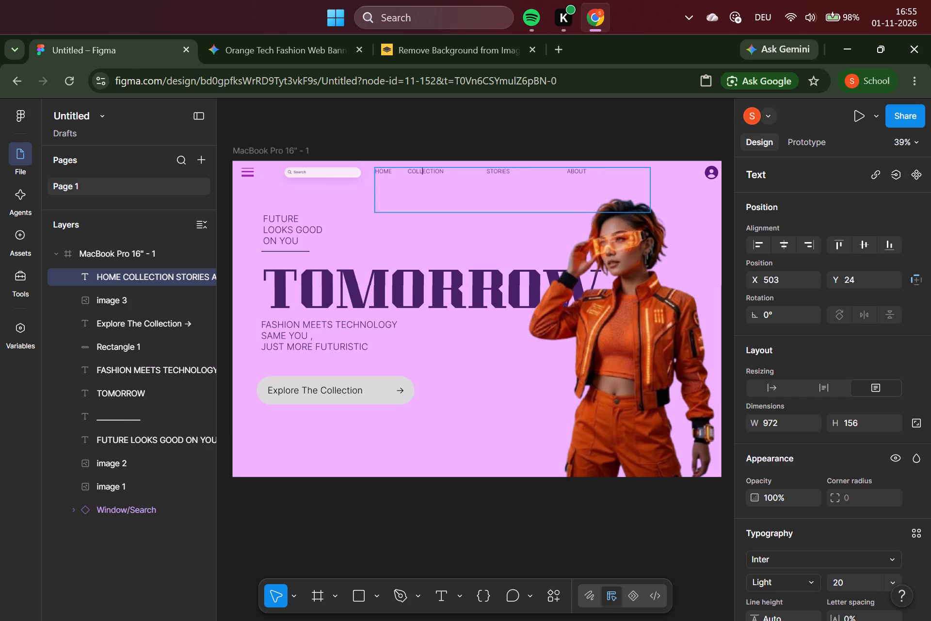
key(Right)
key(Right)
key(Right)
key(Right)
key(Right)
key(BackSpace)
key(BackSpace)
key(BackSpace)
key(BackSpace)
key(BackSpace)
key(BackSpace)
key(BackSpace)
key(BackSpace)
key(BackSpace)
key(BackSpace)
key(BackSpace)
key(BackSpace)
key(BackSpace)
key(BackSpace)
key(BackSpace)
Narrow the gap between "STORIES" and "ABOUT" by removing 20 spaces before "ABOUT", and finish editing the navigation text.
key(Right)
key(Right)
key(Right)
key(Right)
key(Right)
key(Right)
key(Right)
key(Right)
key(Right)
key(Right)
key(Right)
key(Right)
key(Right)
key(Right)
key(Right)
key(Right)
key(Right)
key(Right)
key(Right)
key(Right)
key(Right)
key(BackSpace)
key(BackSpace)
key(BackSpace)
key(BackSpace)
key(BackSpace)
key(BackSpace)
key(BackSpace)
key(BackSpace)
key(BackSpace)
key(BackSpace)
key(BackSpace)
key(BackSpace)
key(BackSpace)
key(BackSpace)
key(BackSpace)
key(BackSpace)
key(BackSpace)
key(BackSpace)
key(BackSpace)
key(BackSpace)
click(465, 126)
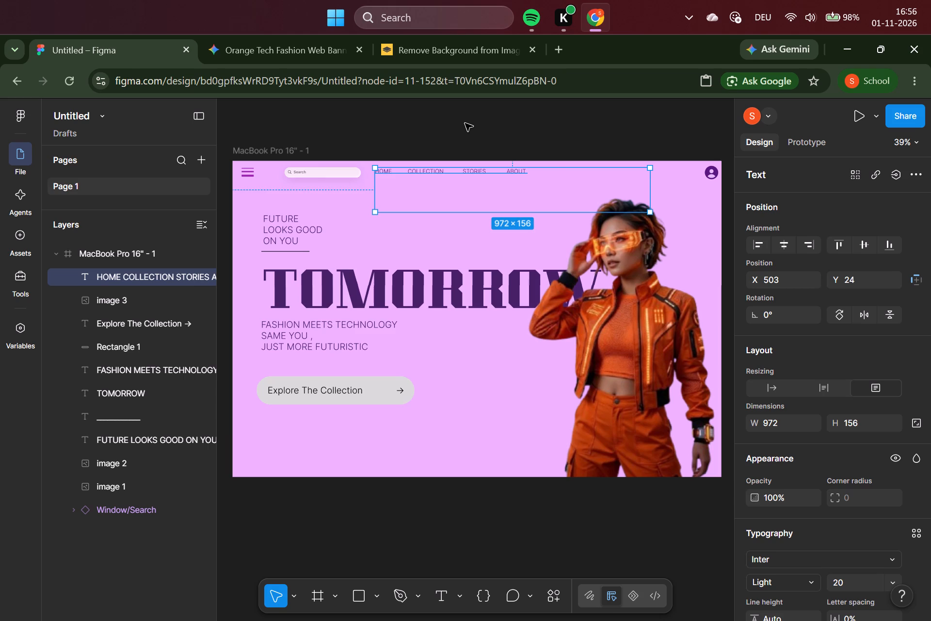
click(668, 170)
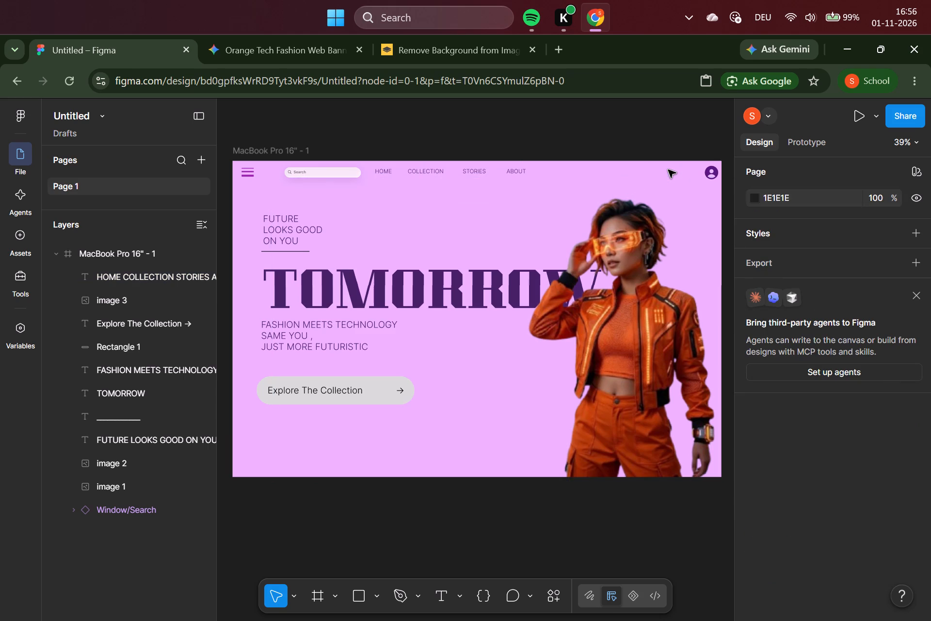
Nudge the navigation text box down to Y 29, in line with the header search bar, and deselect it.
click(505, 168)
key(Down)
key(Down)
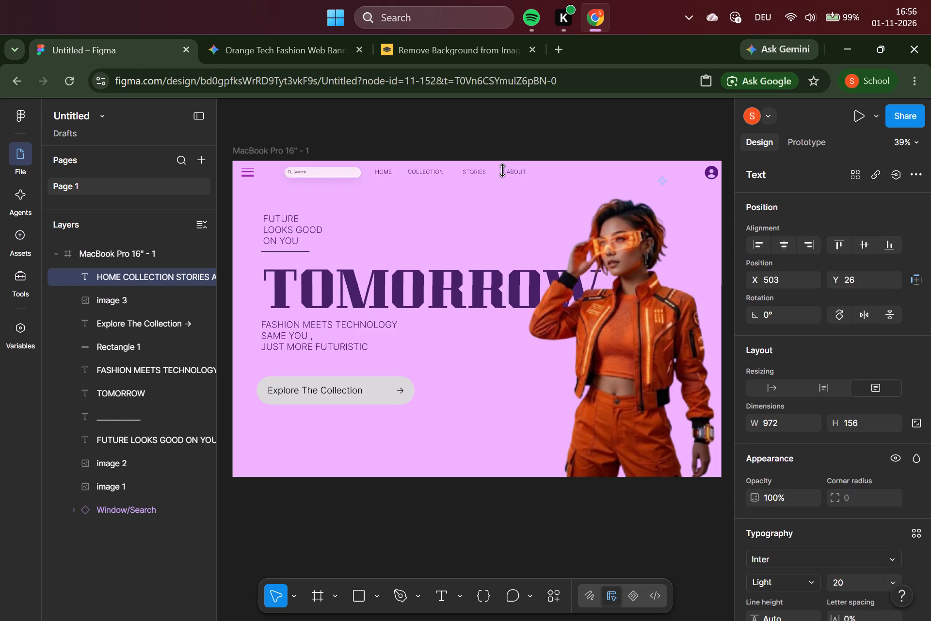
key(Down)
key(Down)
key(Down)
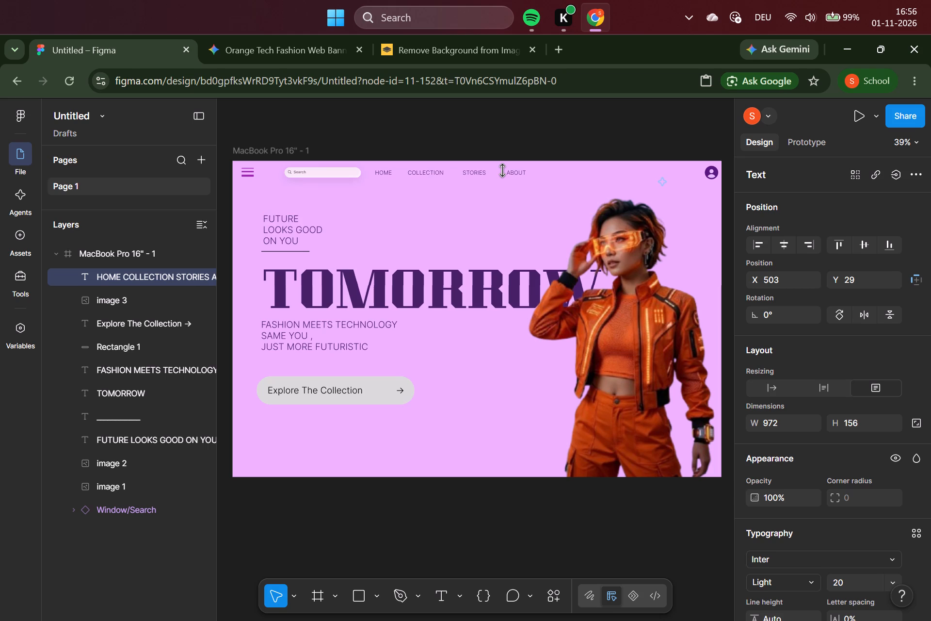
click(488, 122)
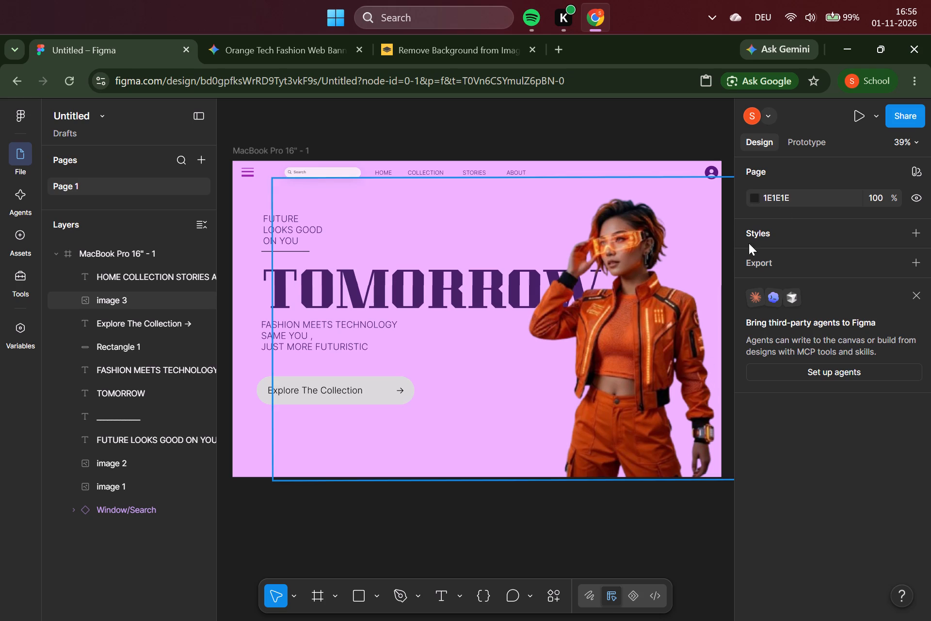
Switch to prototyping and connect the lady cutout (image 3) to the "FASHION MEETS TECHNOLOGY" text with an interaction.
click(794, 150)
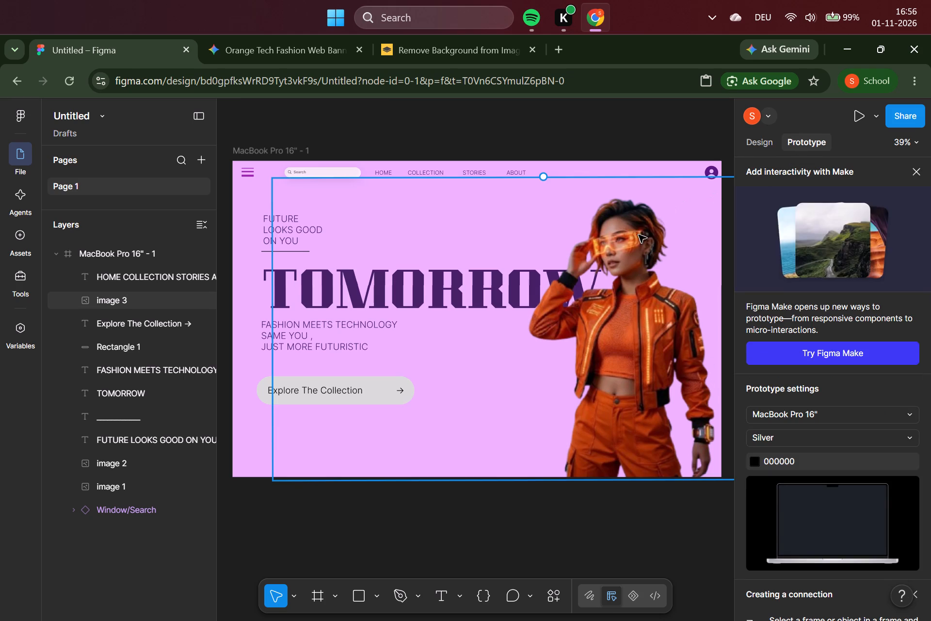
click(627, 334)
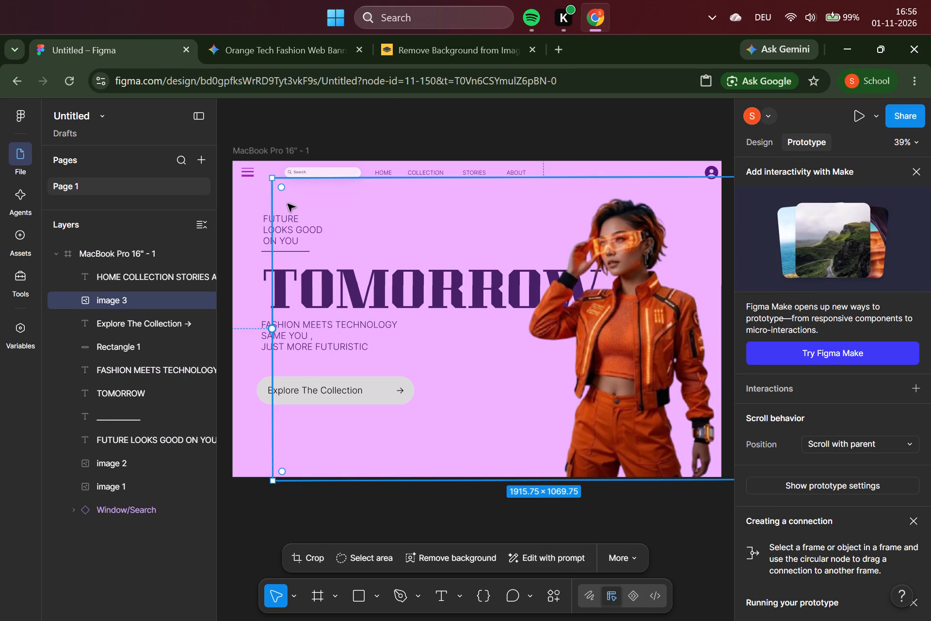
click(269, 330)
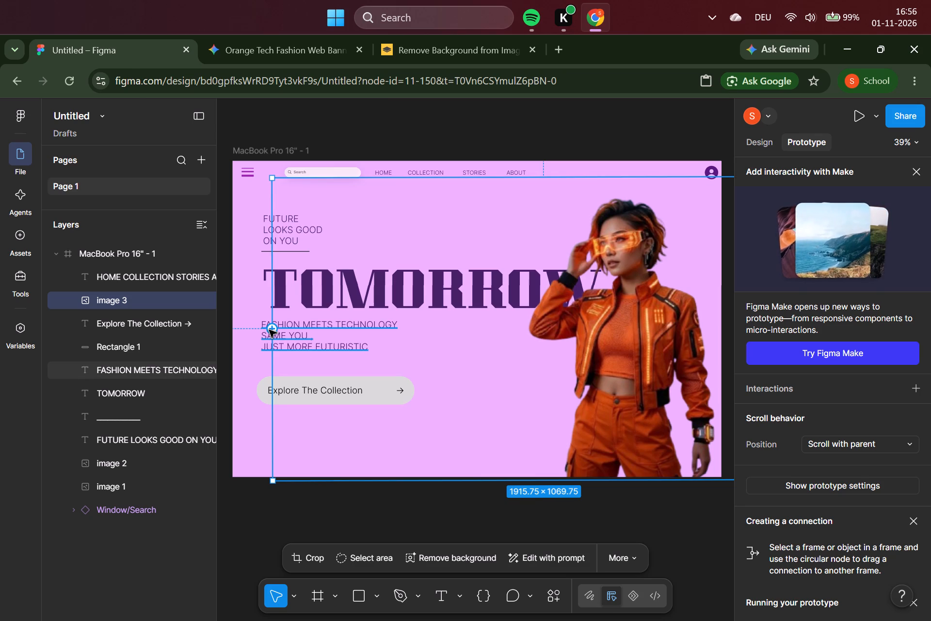
right_click(274, 331)
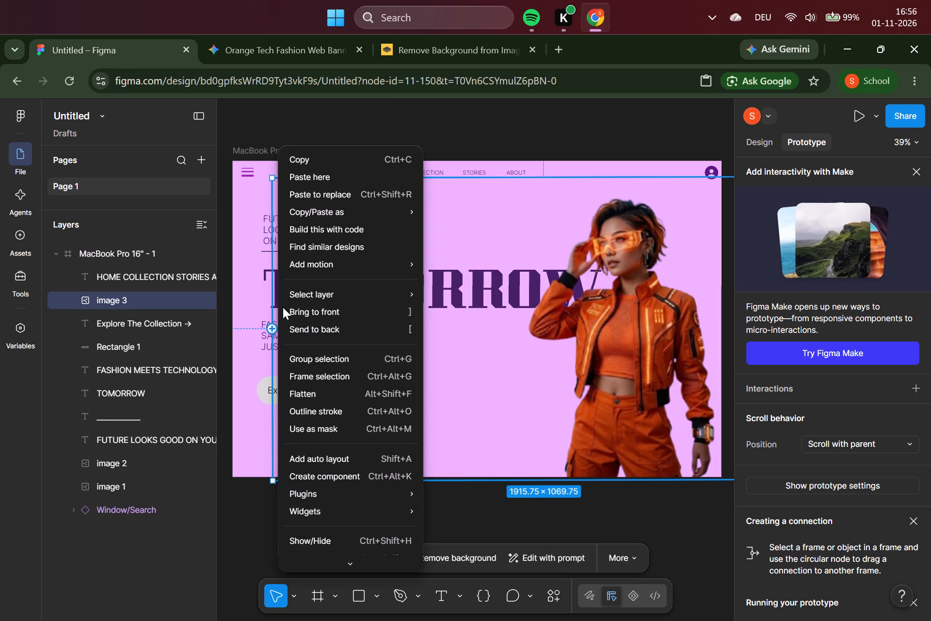
click(270, 329)
drag(270, 329, 327, 341)
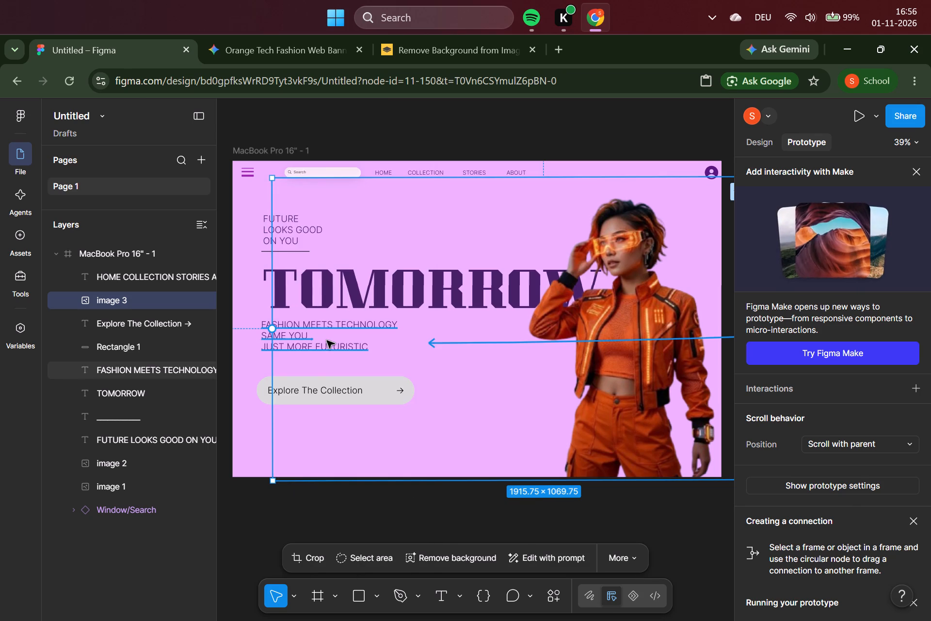
Set the trigger of the lady image's interaction to After delay.
click(490, 343)
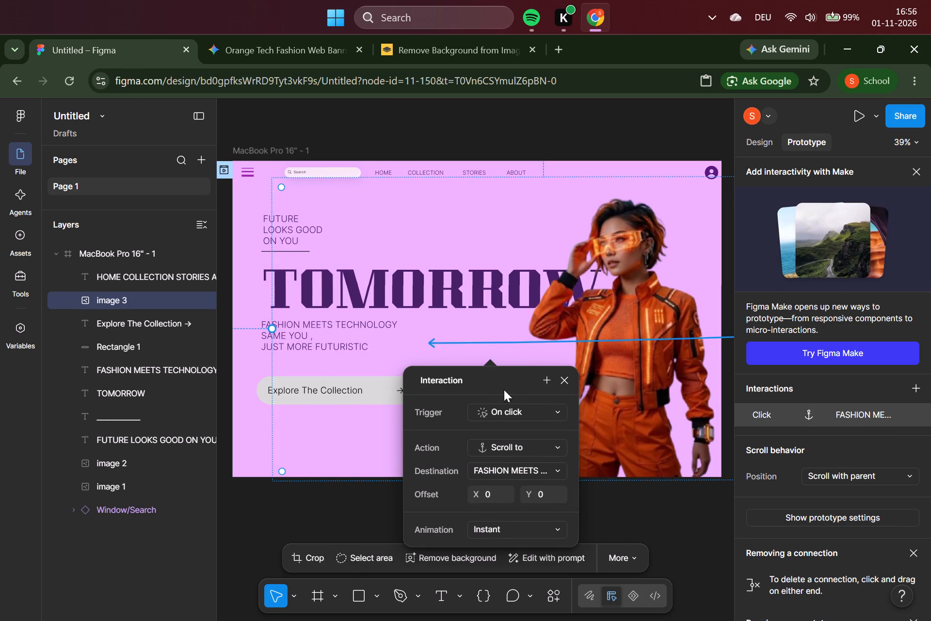
click(525, 411)
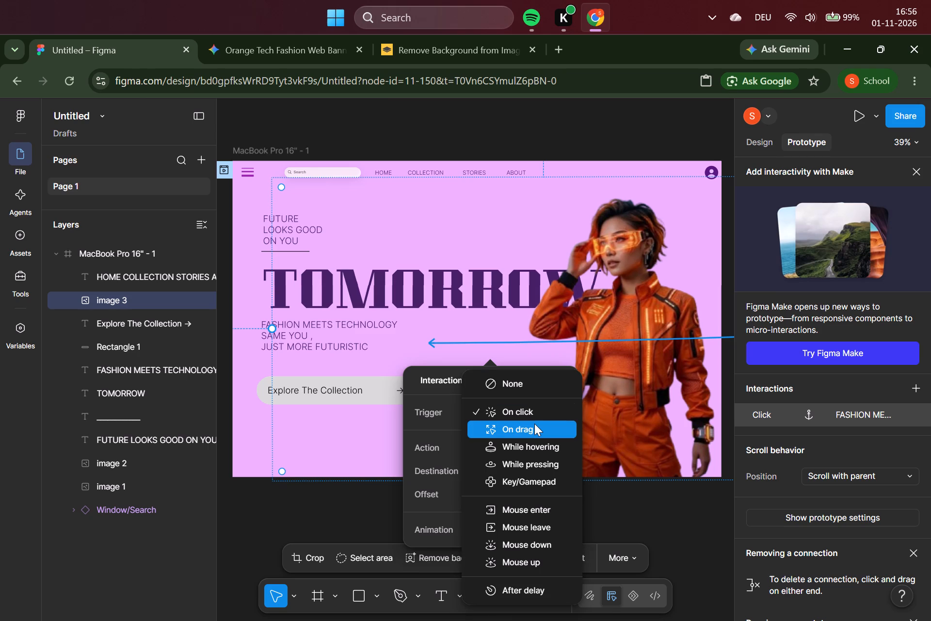
click(543, 582)
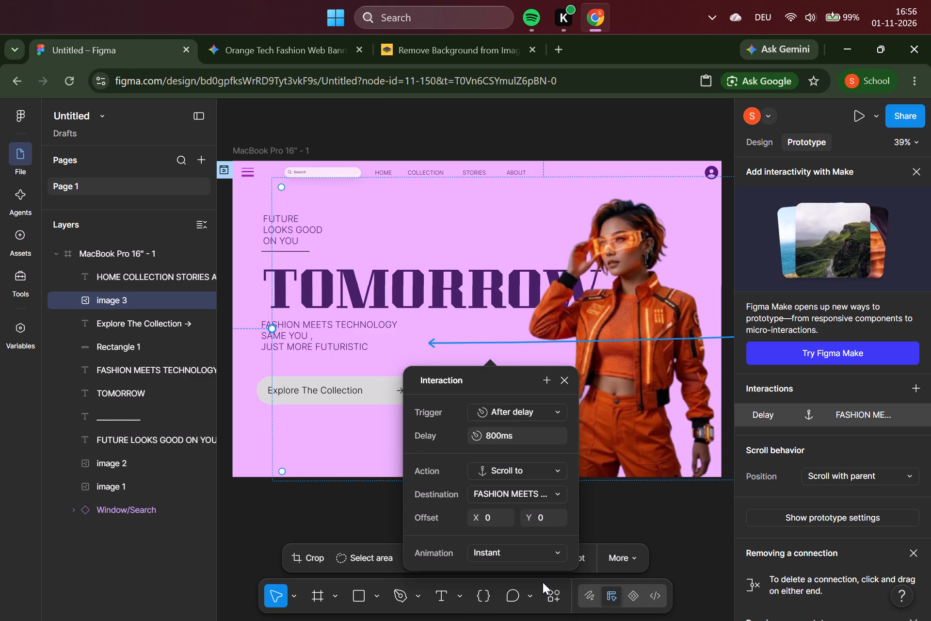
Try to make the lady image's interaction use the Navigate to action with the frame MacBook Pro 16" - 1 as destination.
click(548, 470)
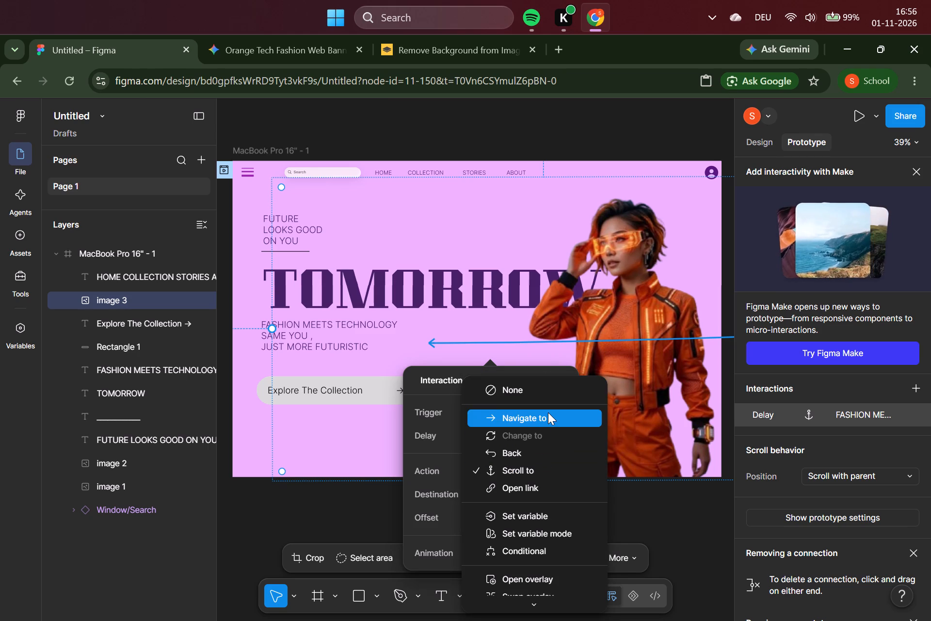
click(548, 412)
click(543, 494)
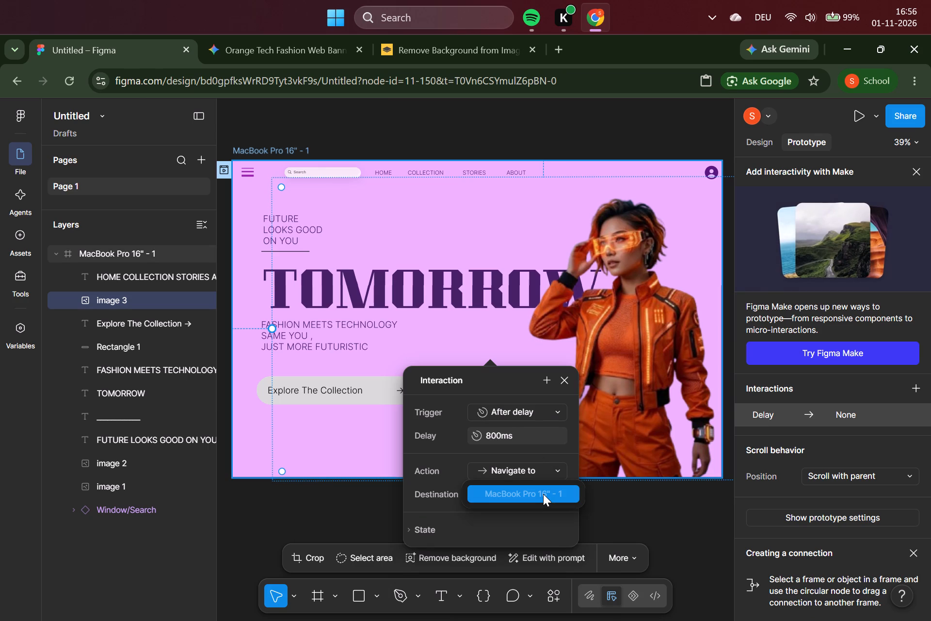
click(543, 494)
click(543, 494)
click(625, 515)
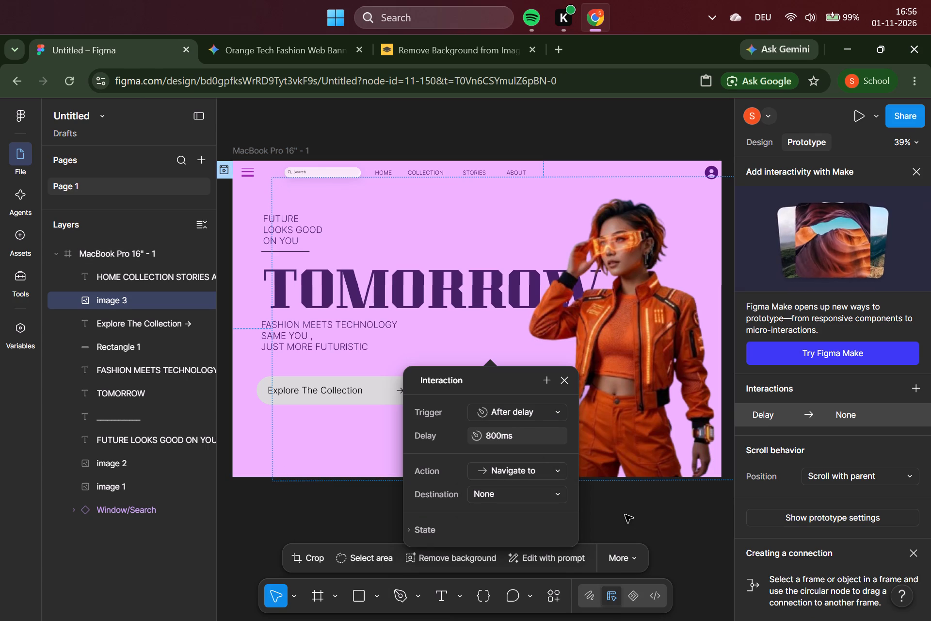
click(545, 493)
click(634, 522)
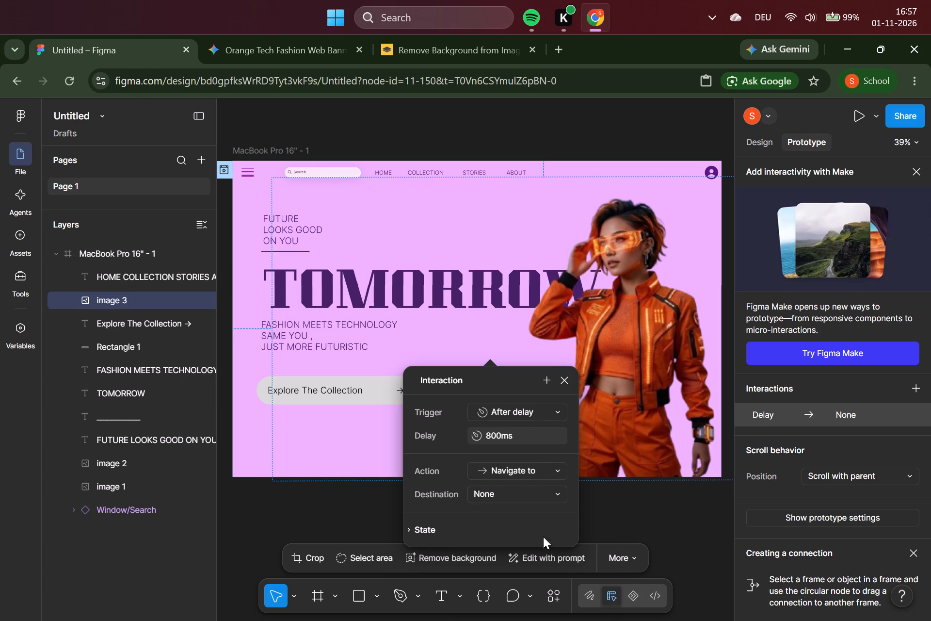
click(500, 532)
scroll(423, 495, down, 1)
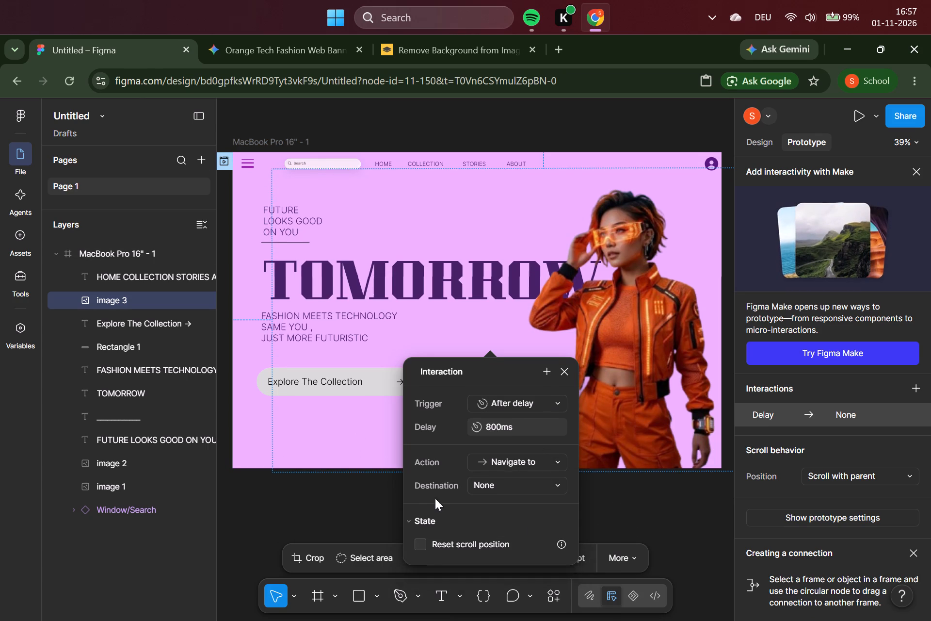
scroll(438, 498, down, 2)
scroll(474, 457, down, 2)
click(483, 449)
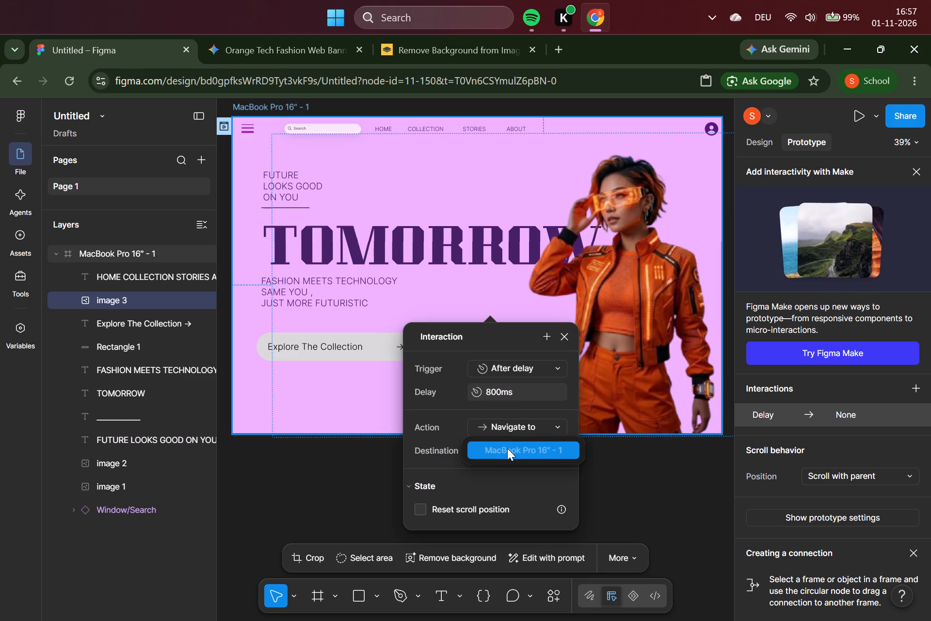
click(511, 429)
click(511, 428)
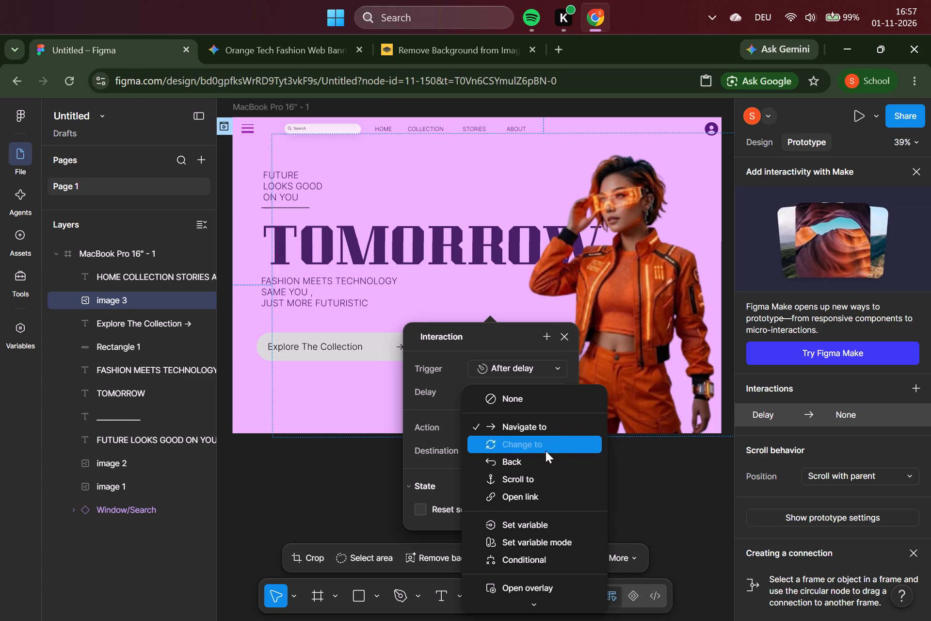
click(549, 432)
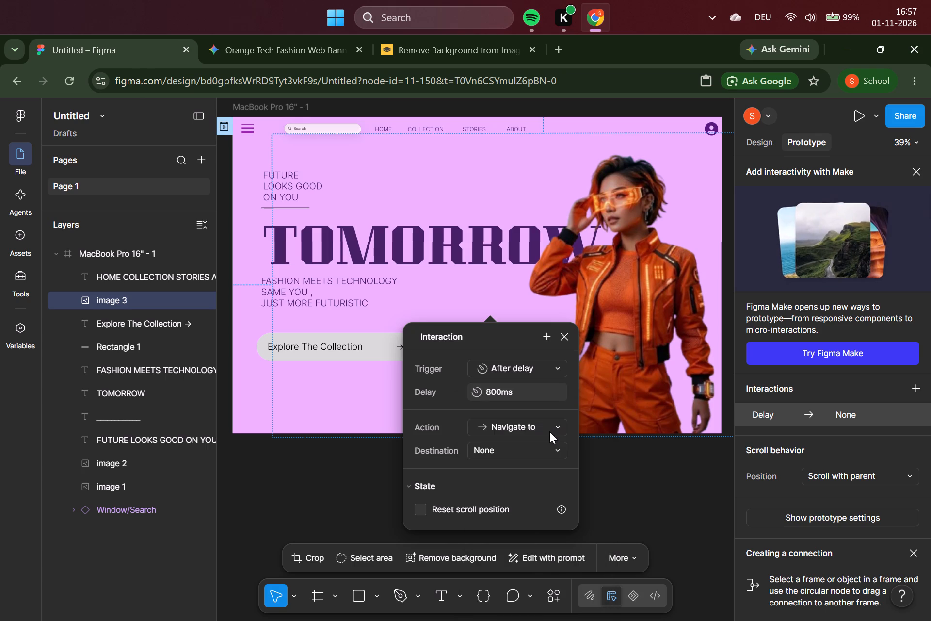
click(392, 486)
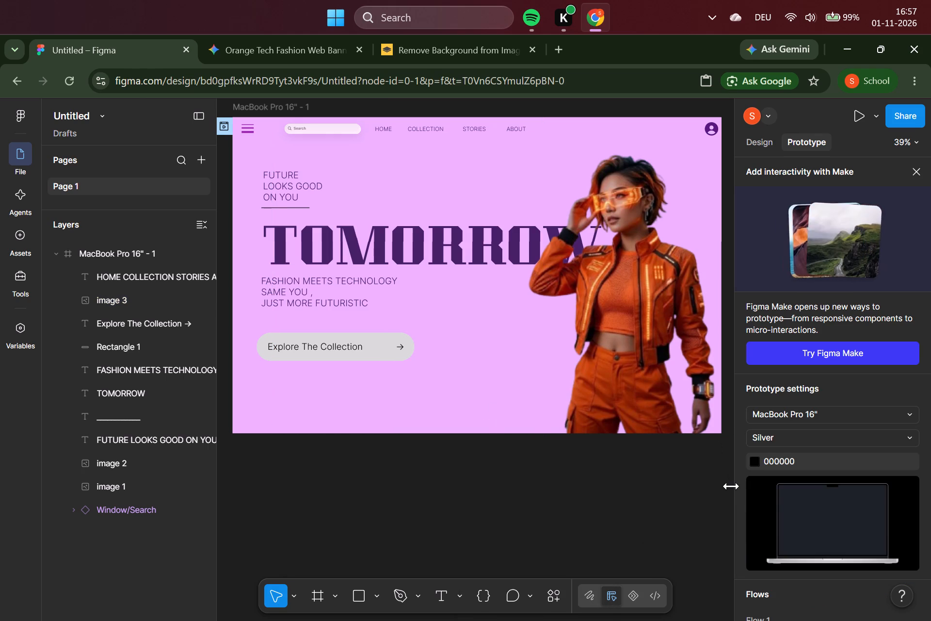
Reconnect the lady image (image 3) to the "FASHION MEETS TECHNOLOGY" text with a Scroll to interaction.
click(645, 343)
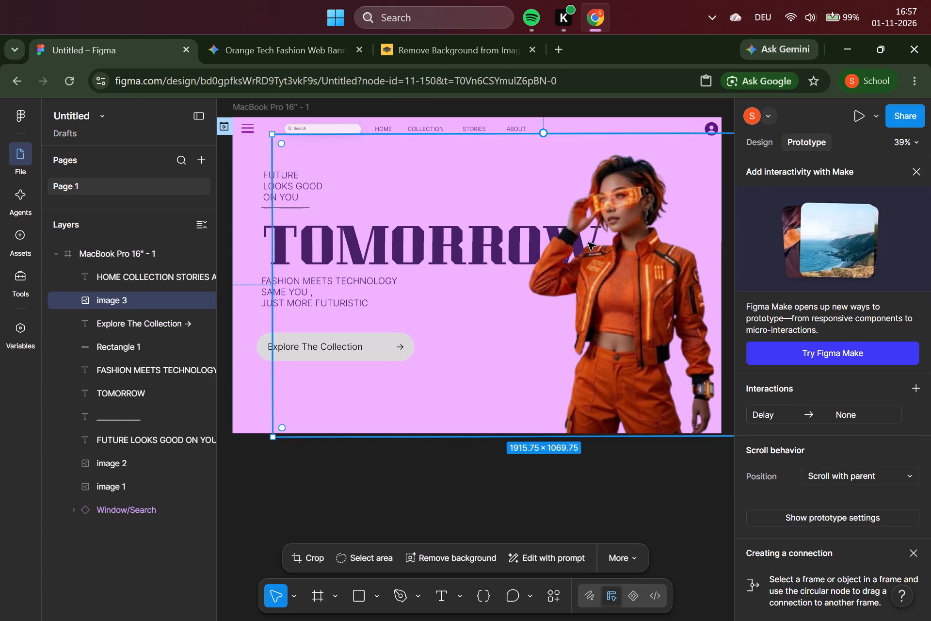
click(277, 280)
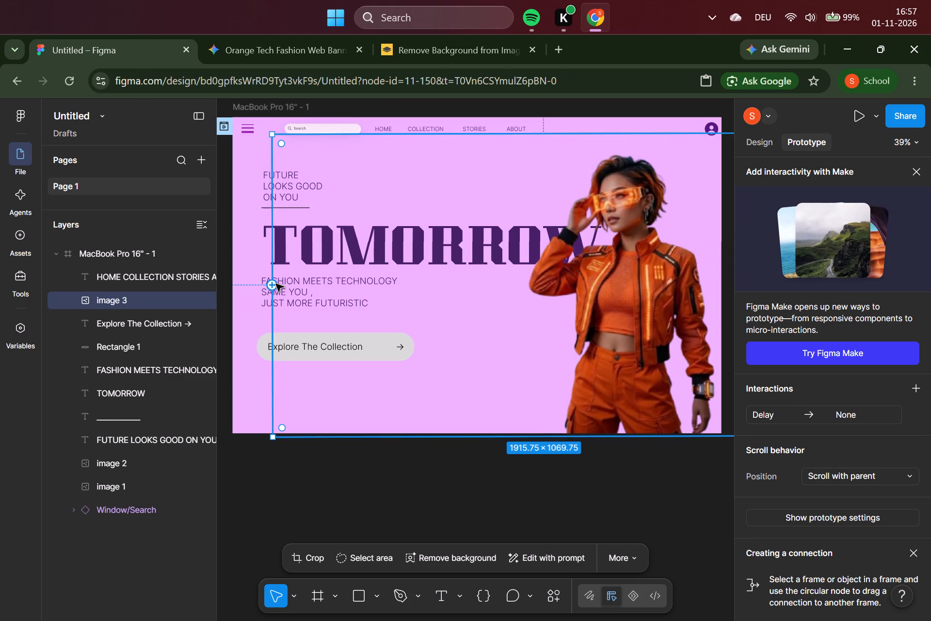
click(276, 284)
drag(276, 284, 351, 282)
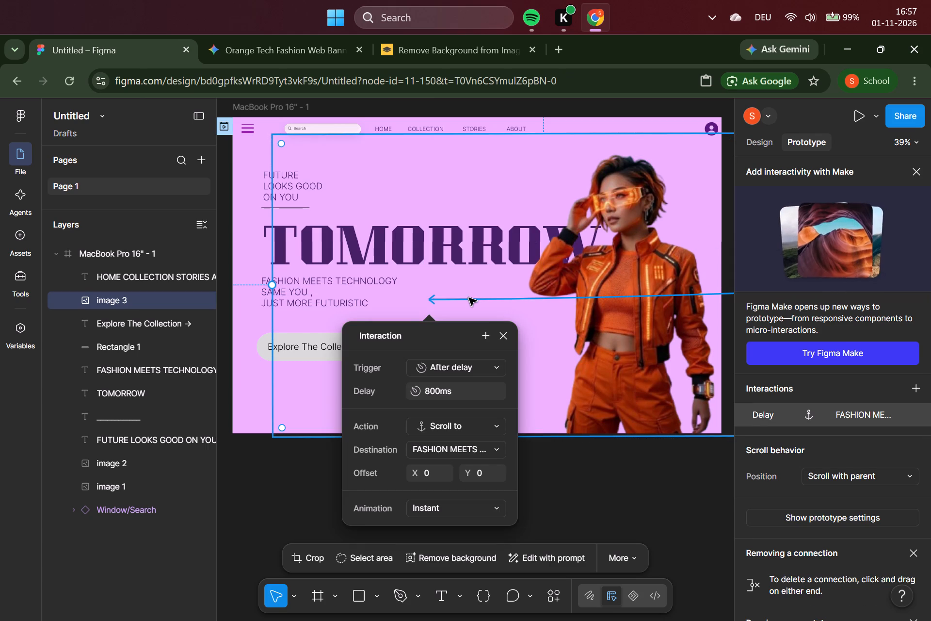
Set the destination of the lady image's Scroll to interaction to the "TOMORROW" headline.
click(469, 298)
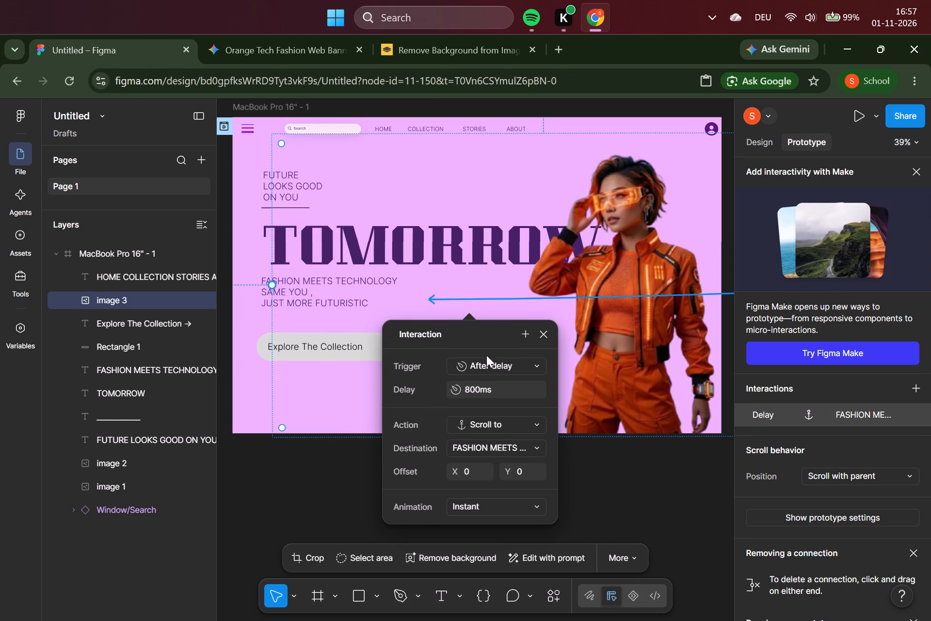
click(504, 364)
click(504, 364)
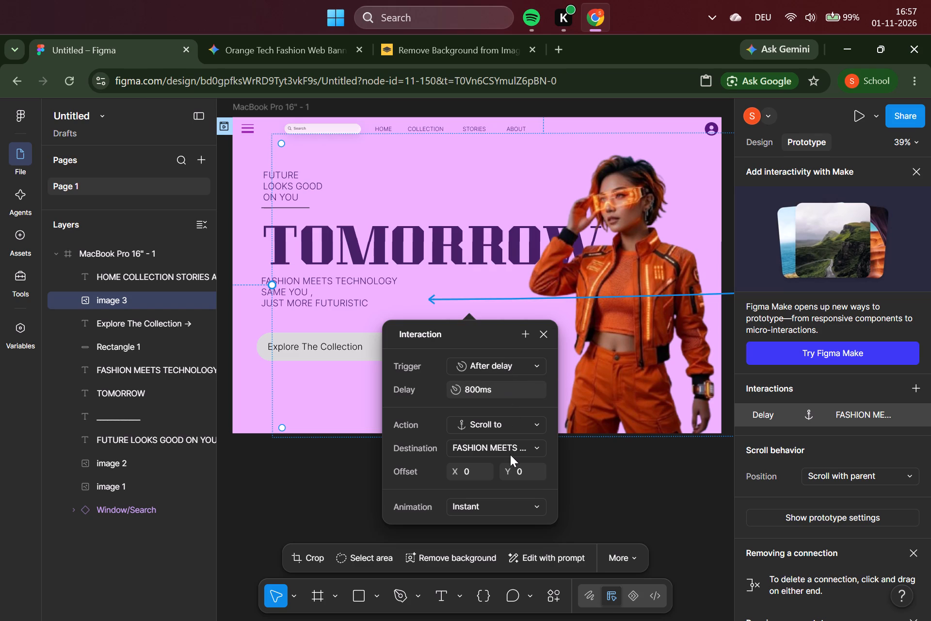
click(513, 454)
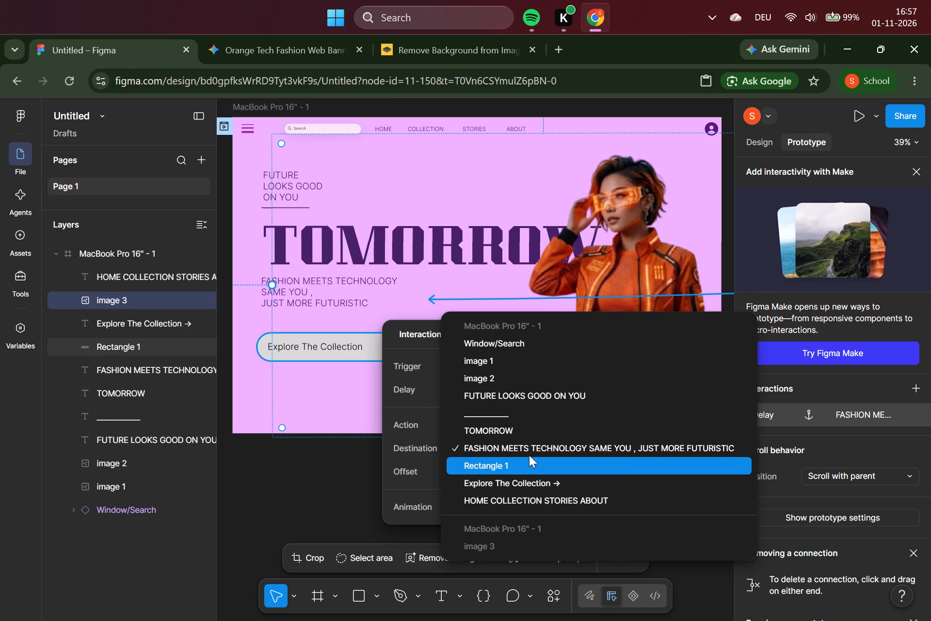
click(532, 430)
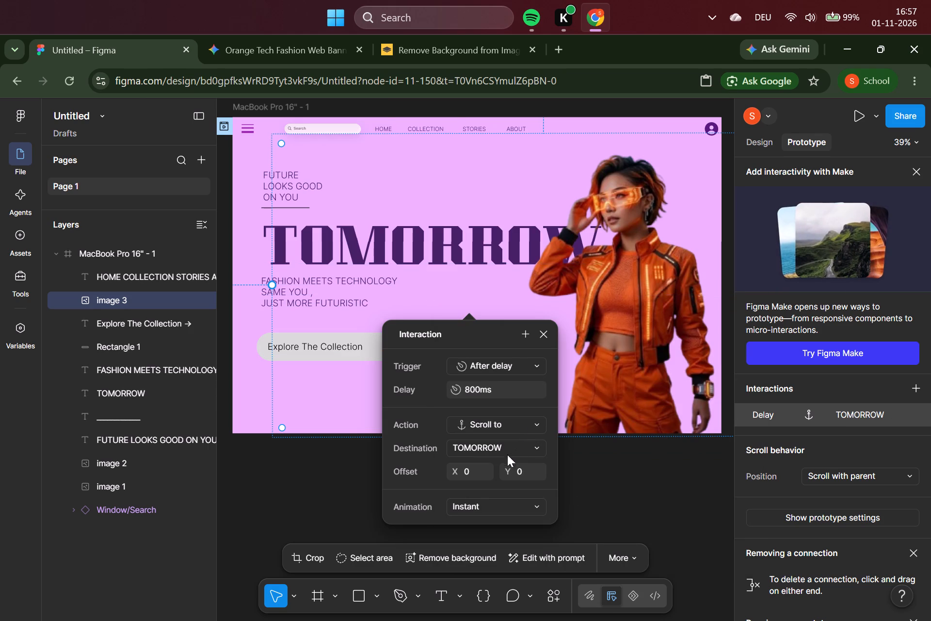
Set the animation of the lady image's Scroll to interaction to Animate.
click(473, 507)
click(476, 542)
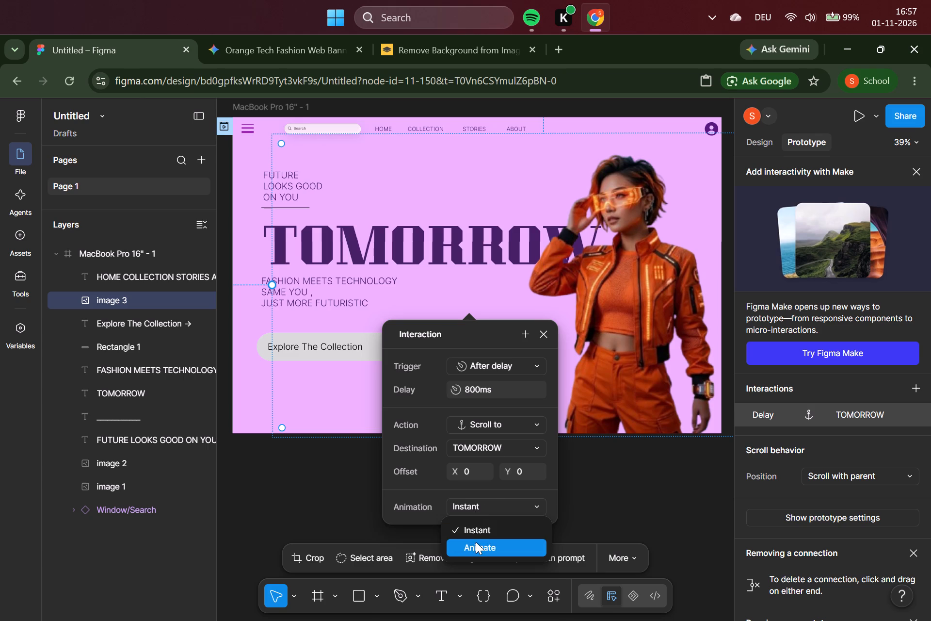
scroll(489, 498, down, 3)
click(499, 481)
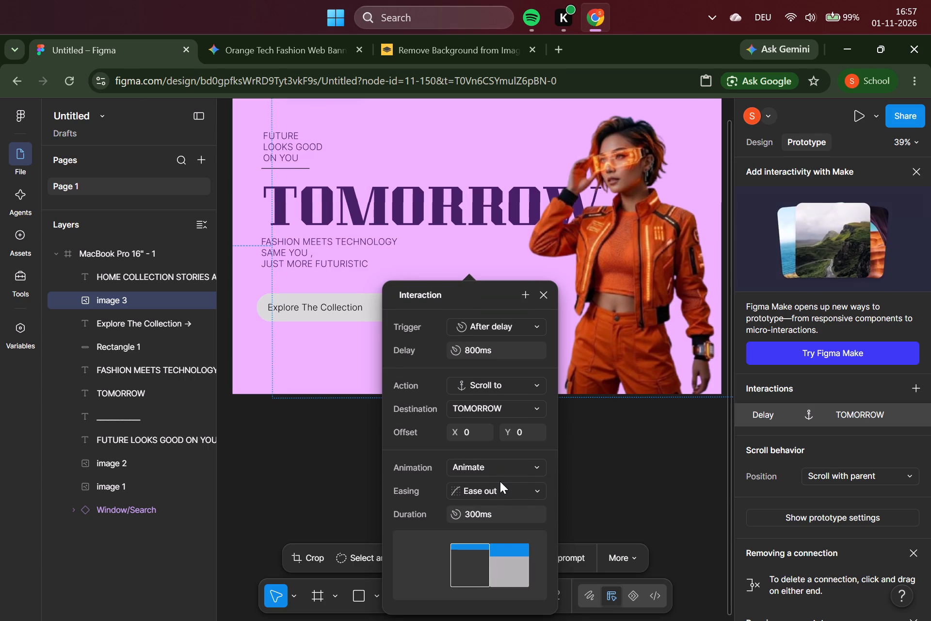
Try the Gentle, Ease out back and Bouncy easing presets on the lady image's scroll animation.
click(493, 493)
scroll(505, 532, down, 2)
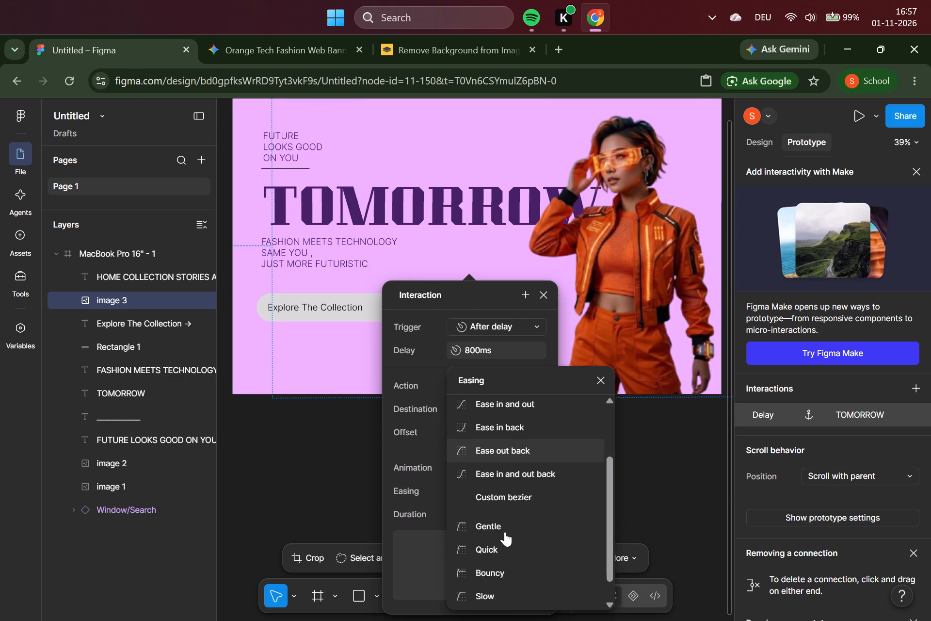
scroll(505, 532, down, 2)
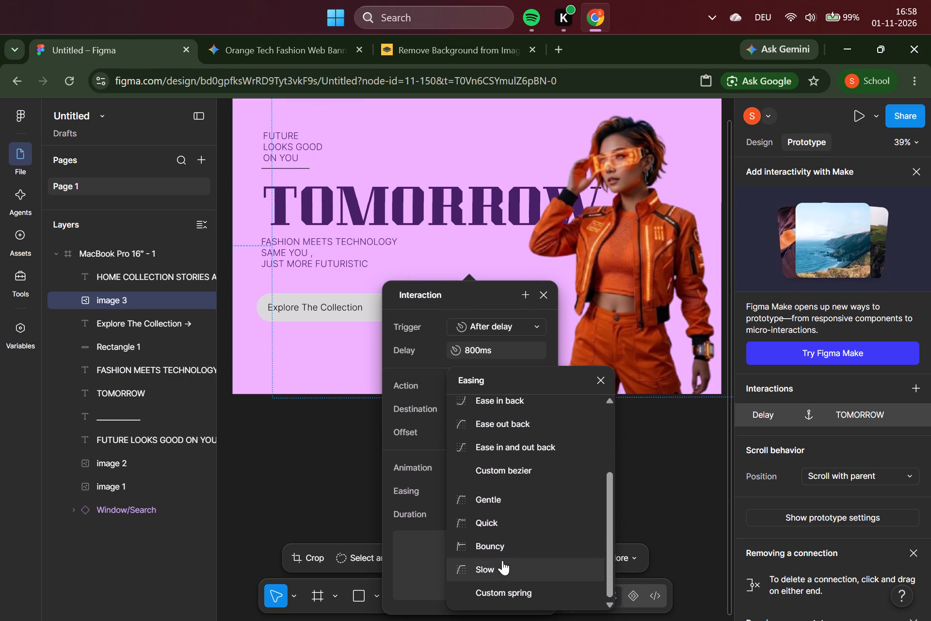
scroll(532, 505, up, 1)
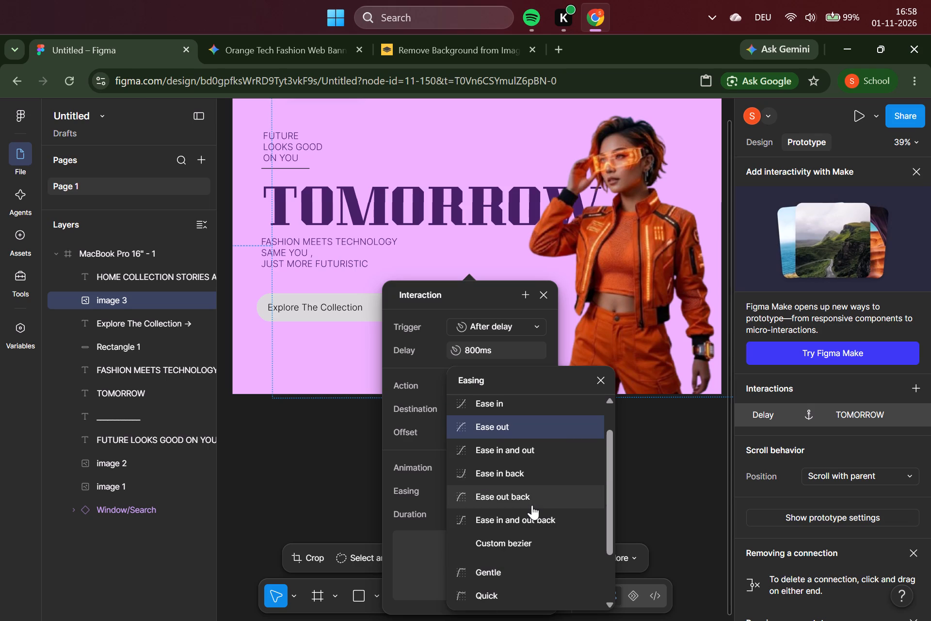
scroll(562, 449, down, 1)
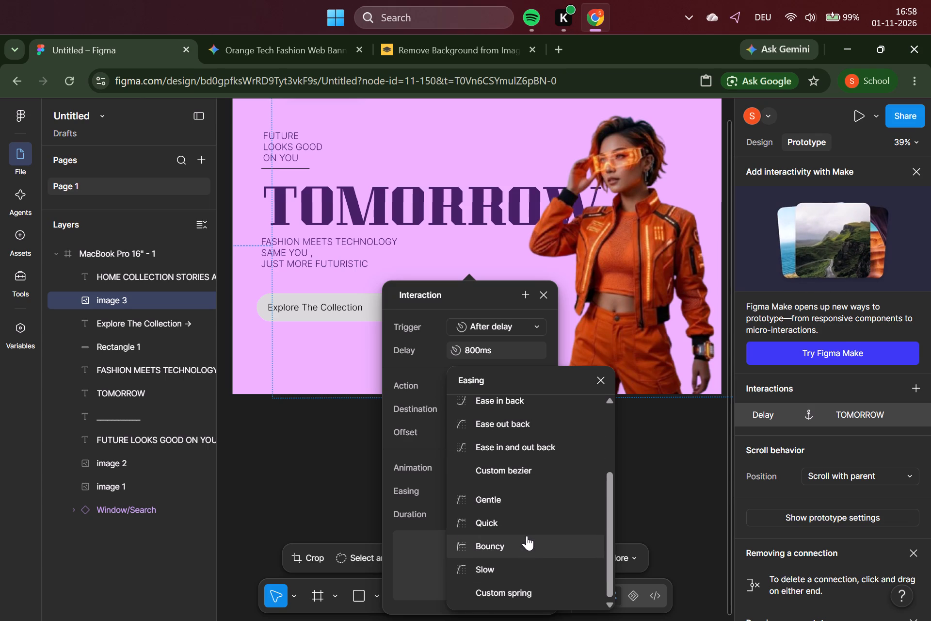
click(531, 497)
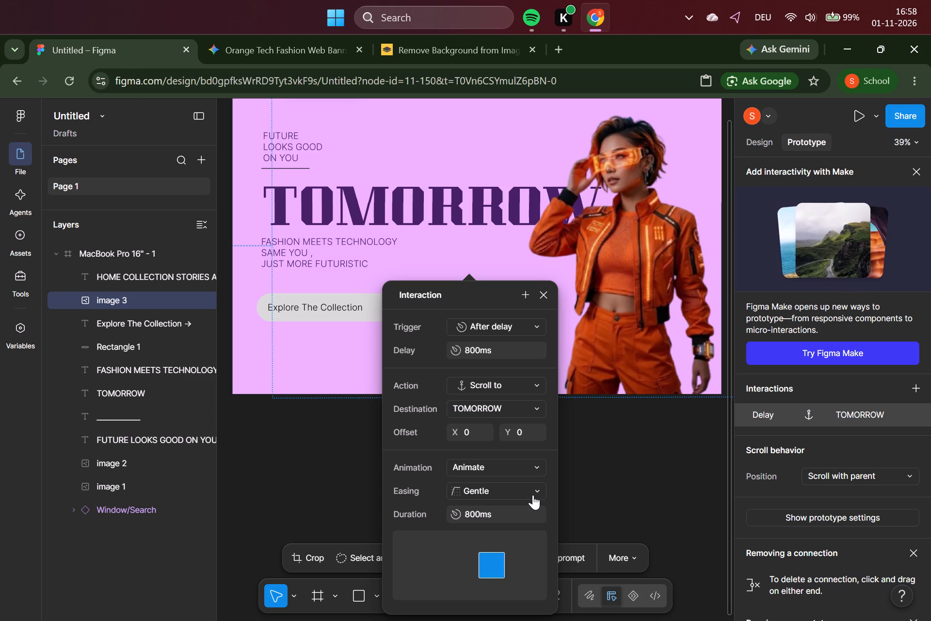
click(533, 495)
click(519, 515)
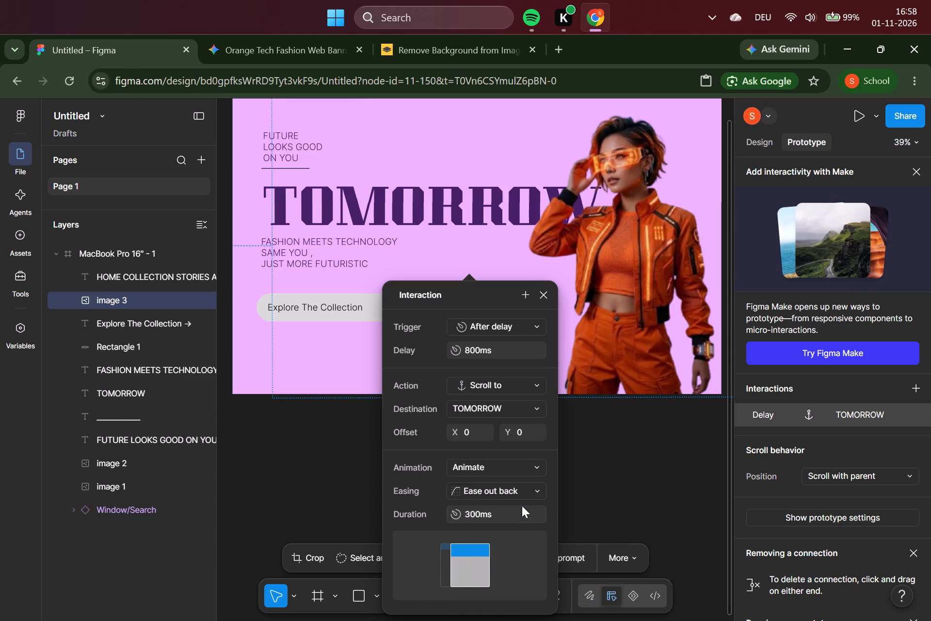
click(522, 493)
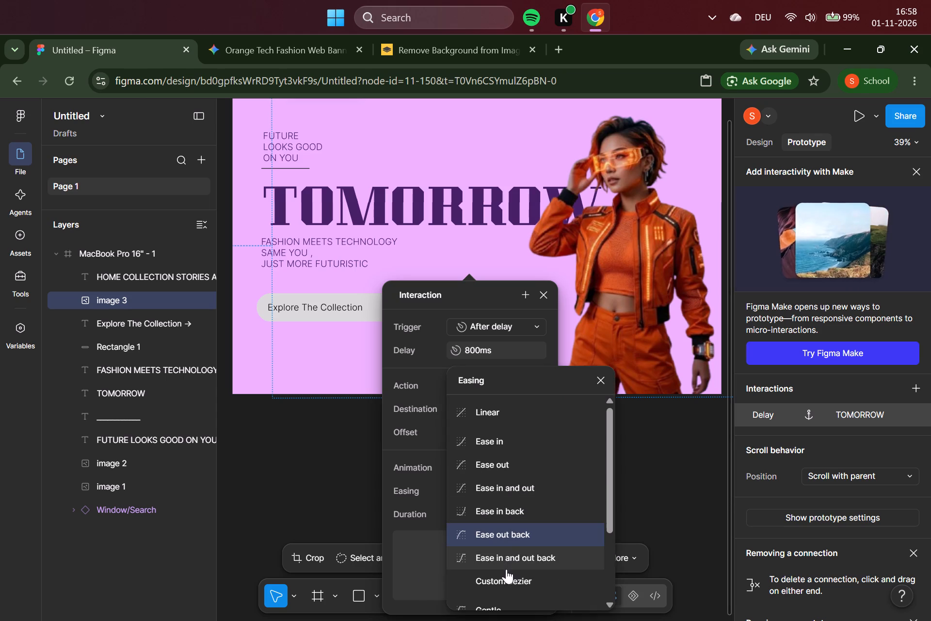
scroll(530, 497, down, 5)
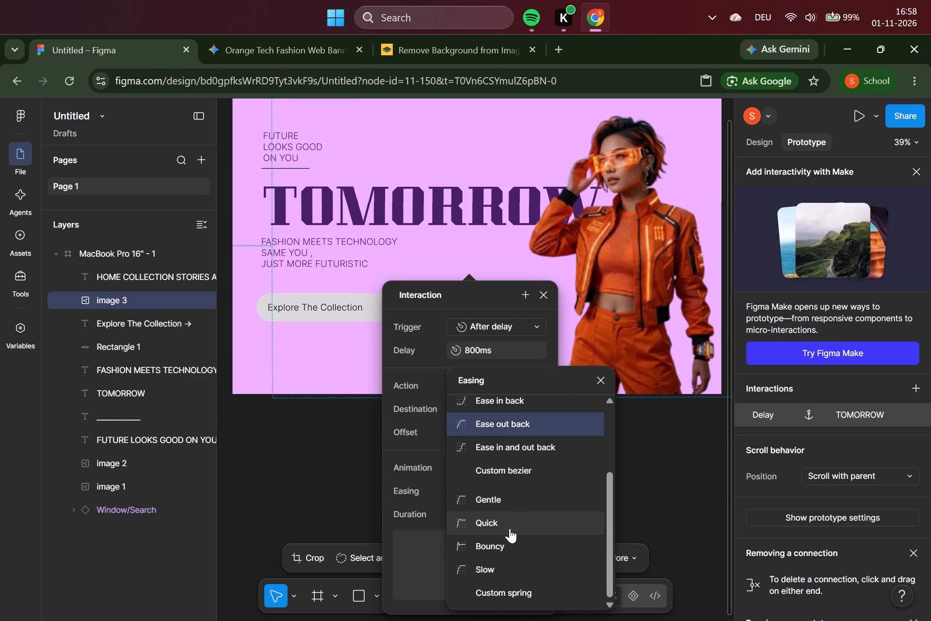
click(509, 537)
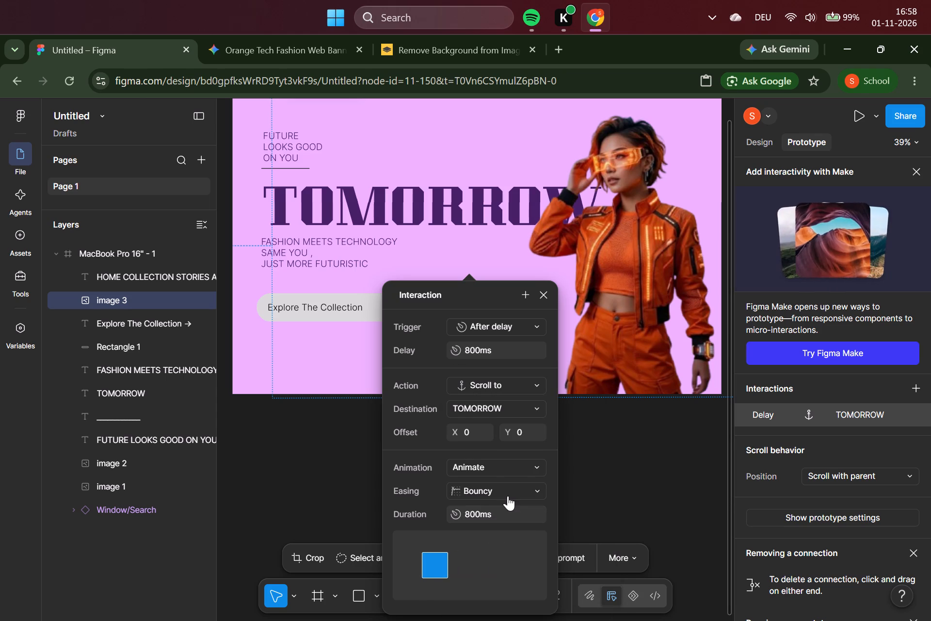
Set the easing of the lady image's scroll animation to Slow.
click(508, 496)
scroll(508, 496, down, 2)
click(487, 567)
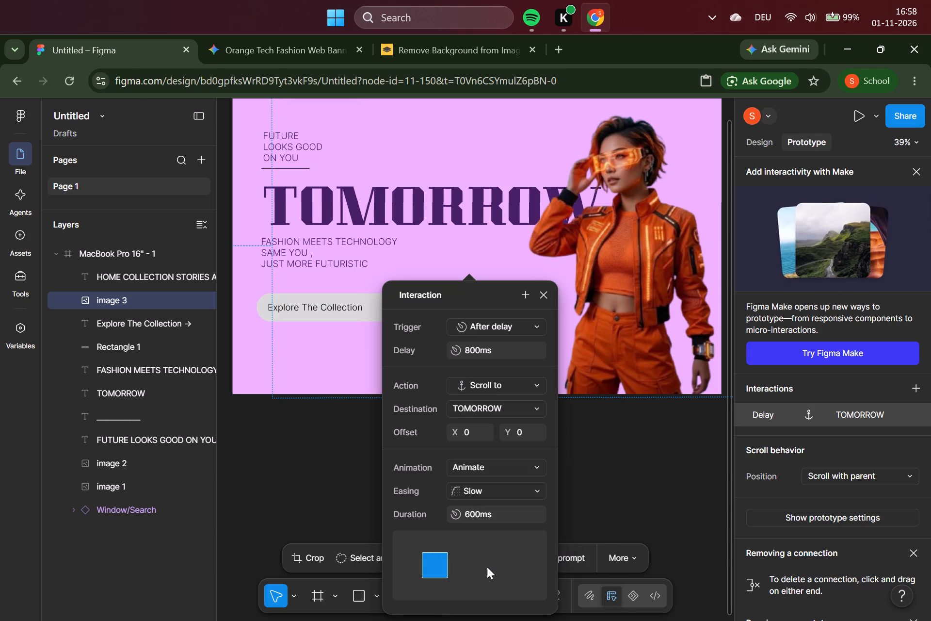
Set the duration of the lady image's scroll animation to 1000 ms and close the interaction settings.
click(517, 516)
key(Right)
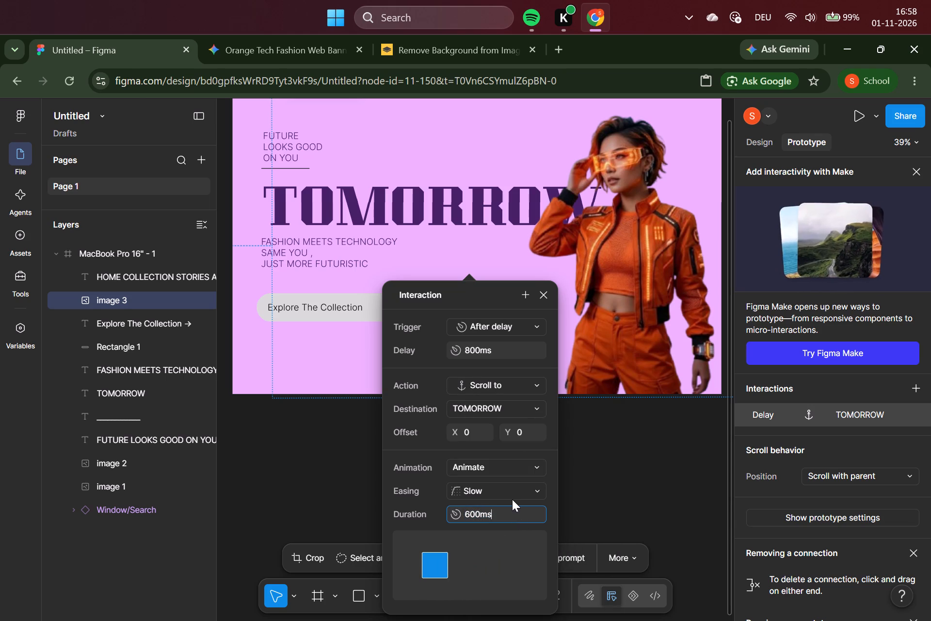
key(Left)
key(Left)
key(Left)
key(Left)
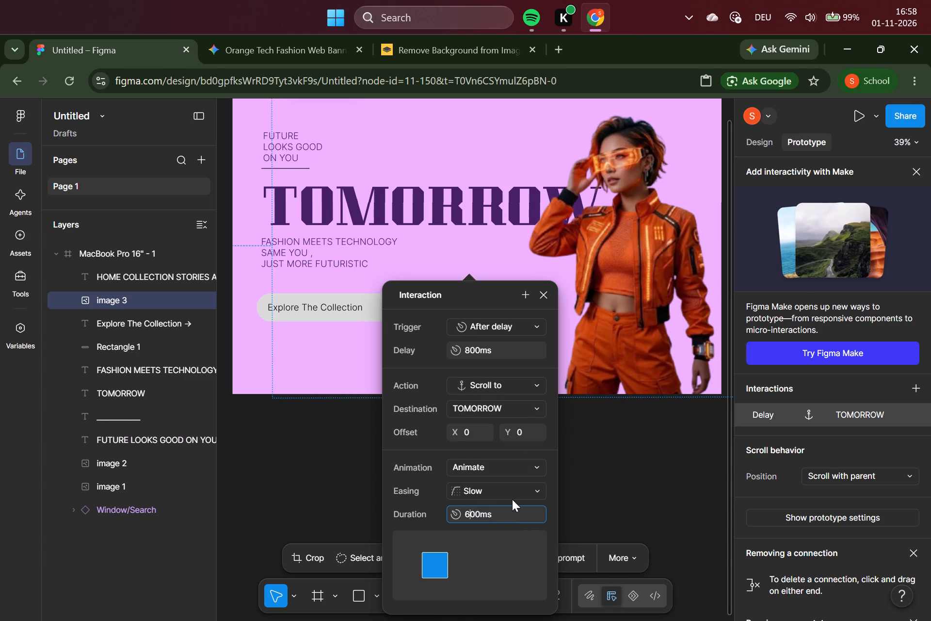
key(BackSpace)
key(exclam)
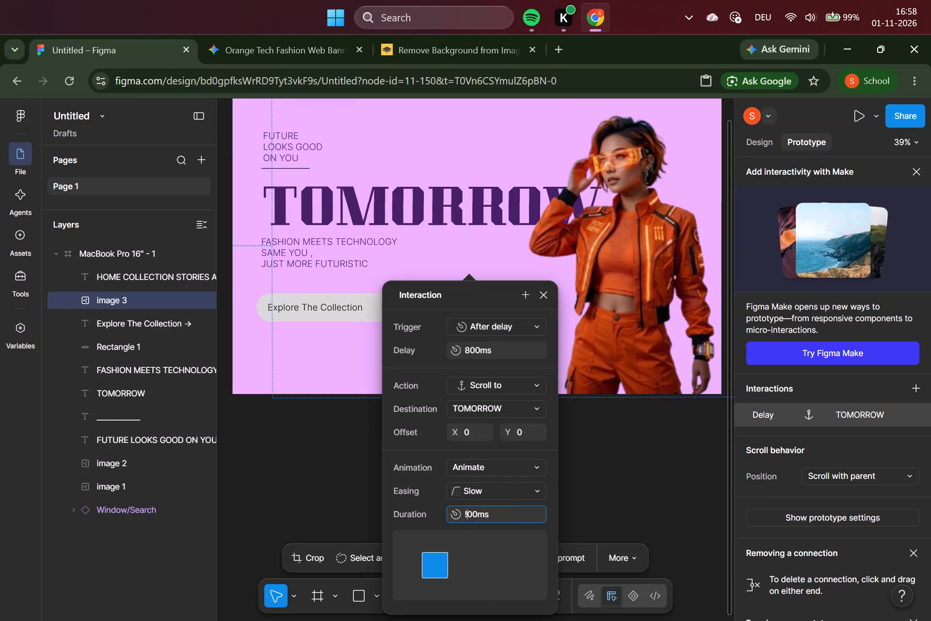
key(BackSpace)
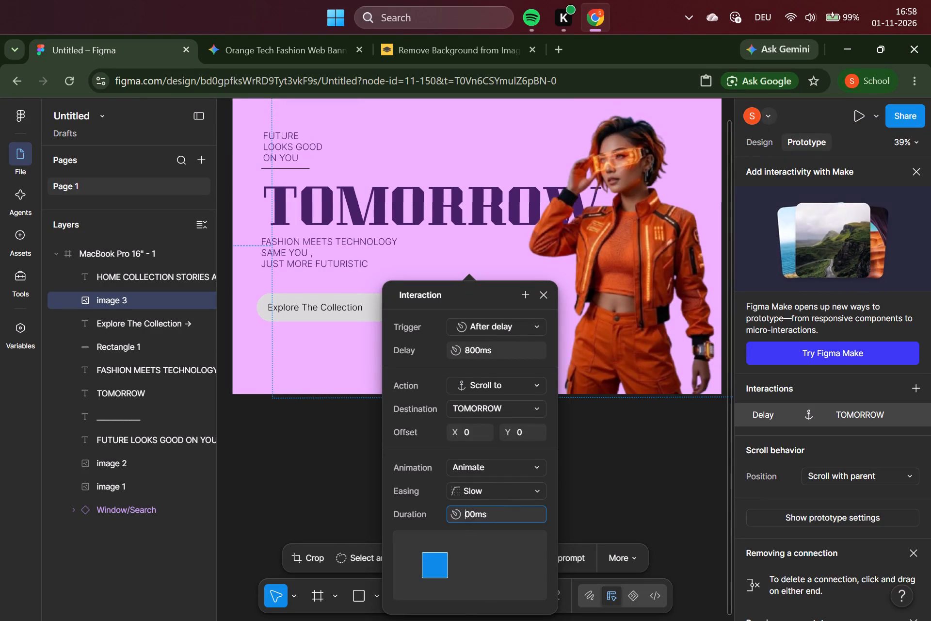
key(1)
key(0)
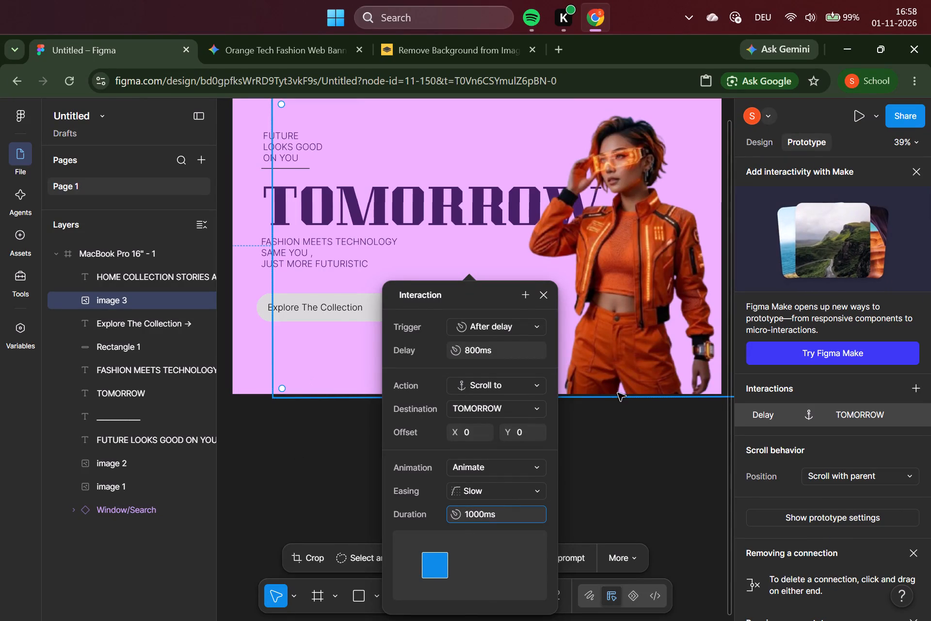
scroll(618, 396, down, 1)
scroll(612, 444, down, 2)
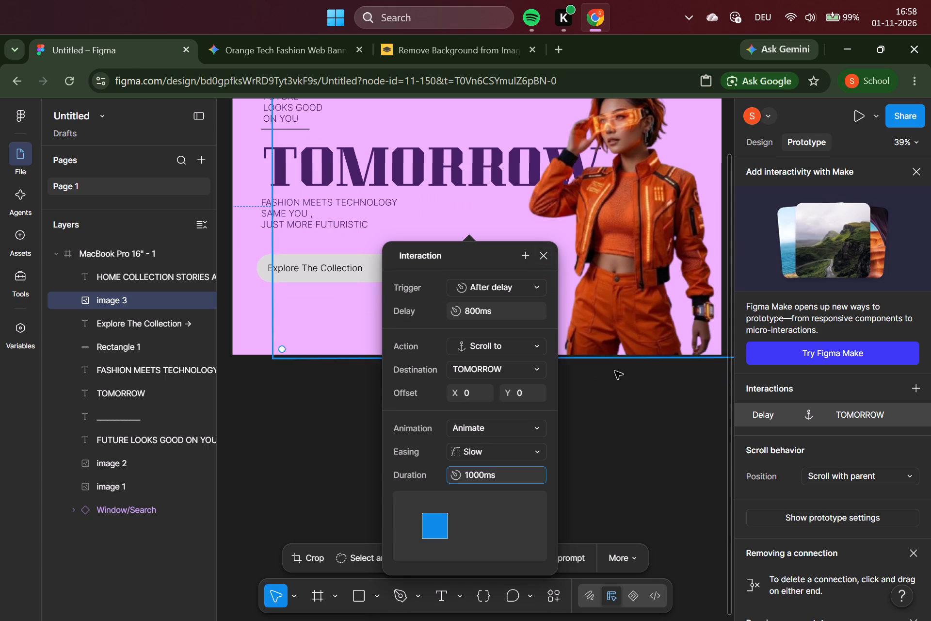
key(Return)
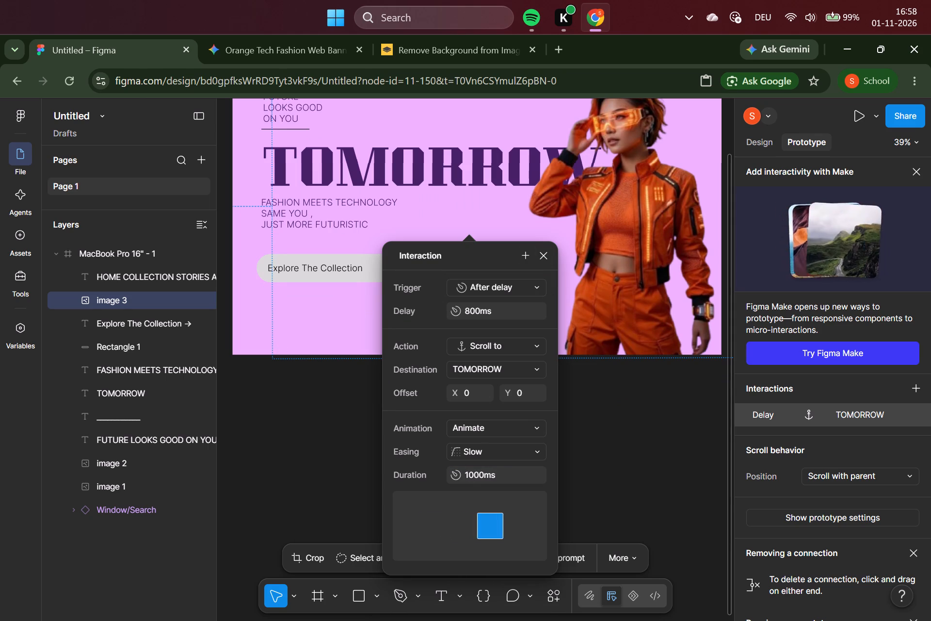
click(649, 470)
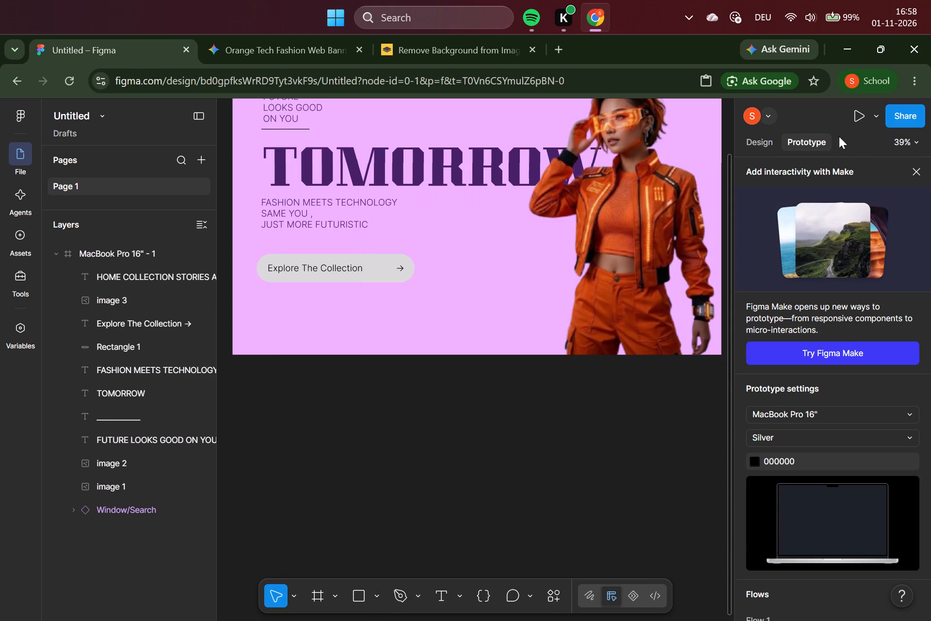
Preview the prototype on the MacBook Pro 16" device, restart it to check the lady's delayed animation, and close the preview.
click(854, 124)
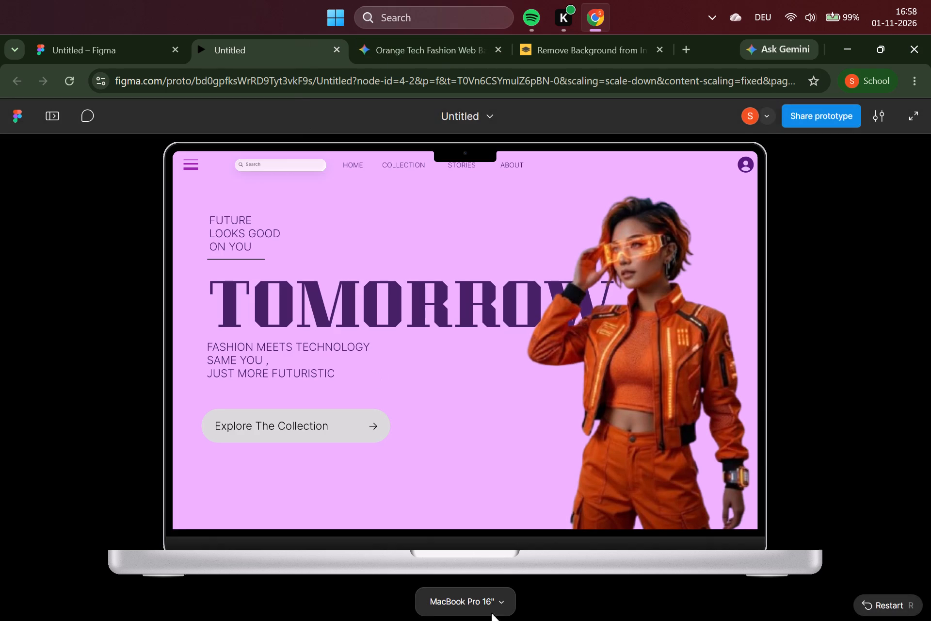
click(507, 611)
click(506, 599)
click(873, 606)
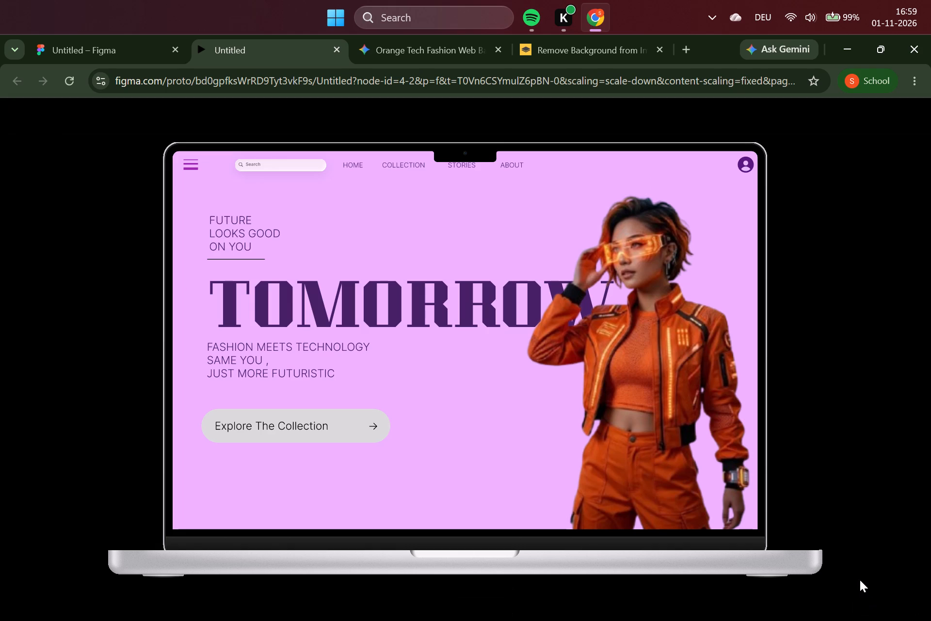
click(462, 163)
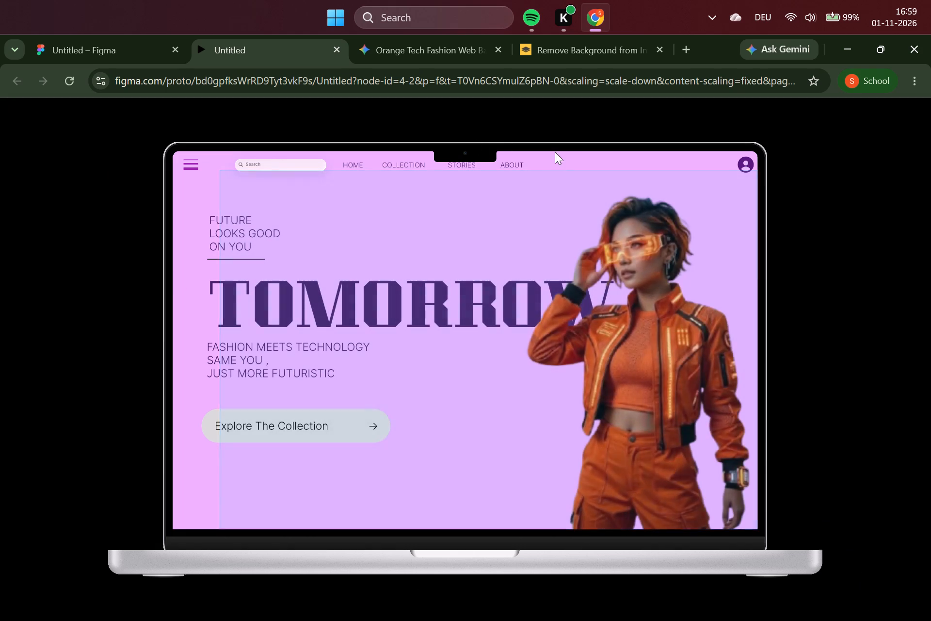
click(556, 119)
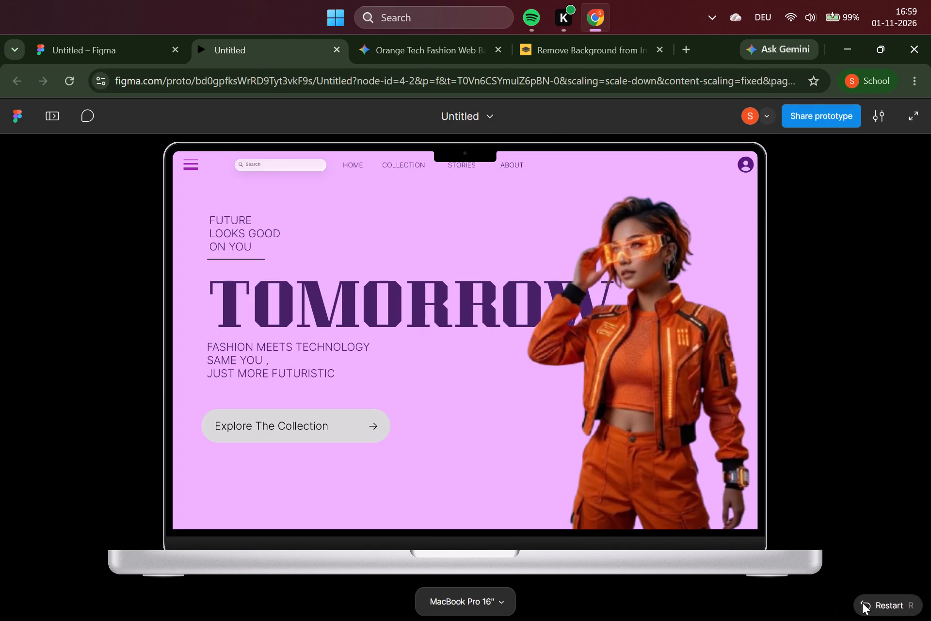
click(862, 603)
click(344, 51)
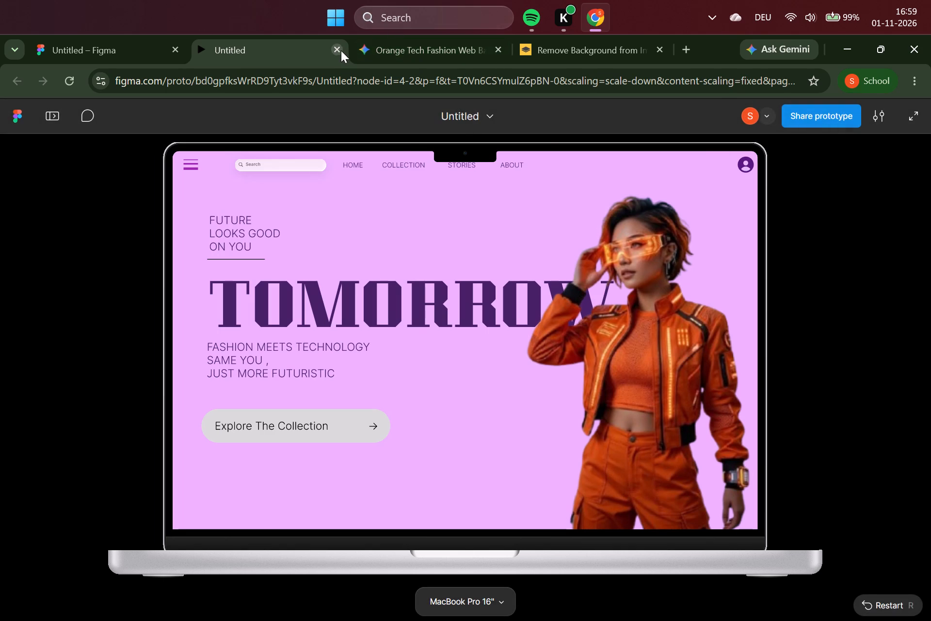
click(340, 50)
Run the prototype preview once more to check the lady's animation, and close it.
click(857, 113)
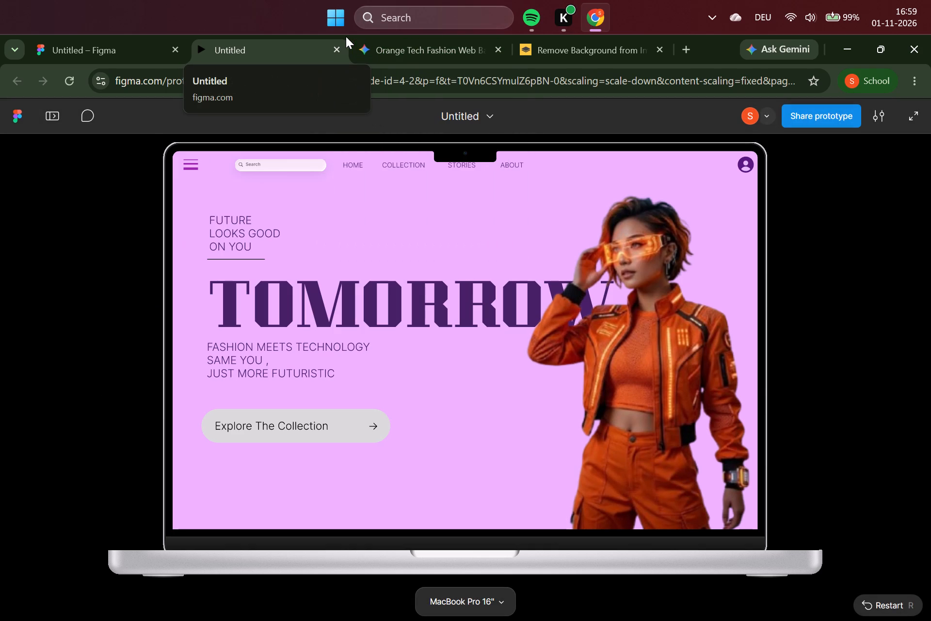
click(339, 49)
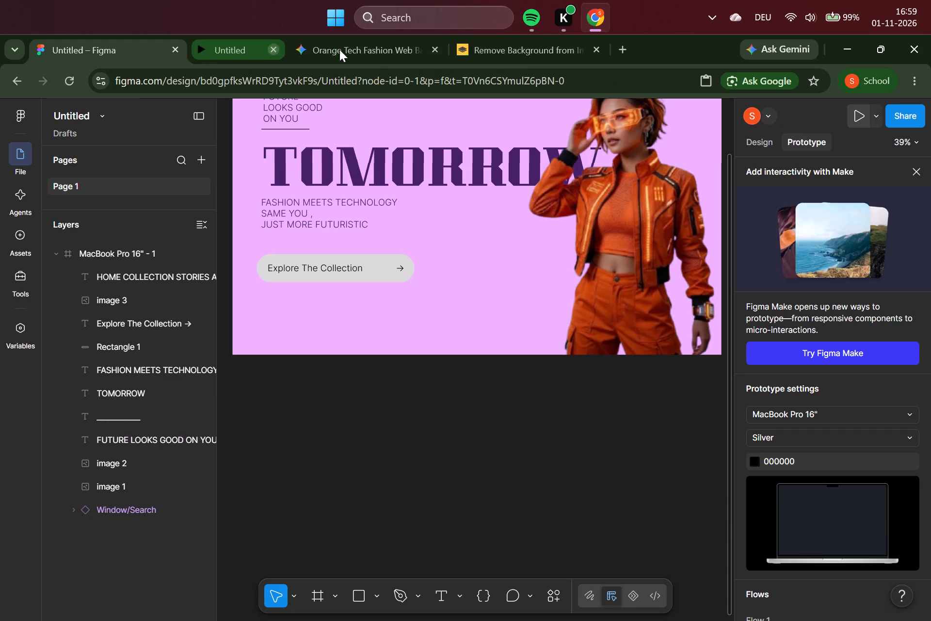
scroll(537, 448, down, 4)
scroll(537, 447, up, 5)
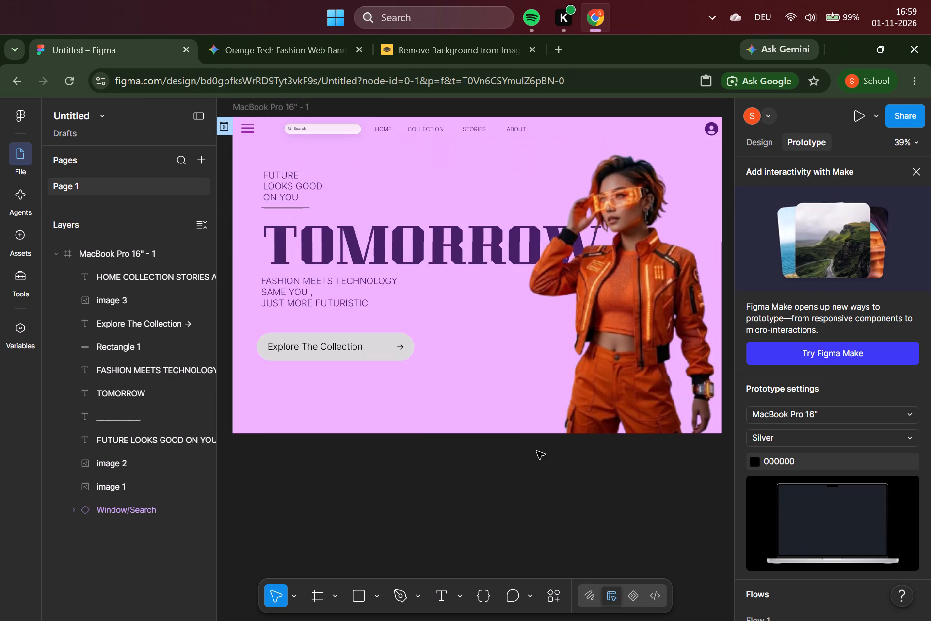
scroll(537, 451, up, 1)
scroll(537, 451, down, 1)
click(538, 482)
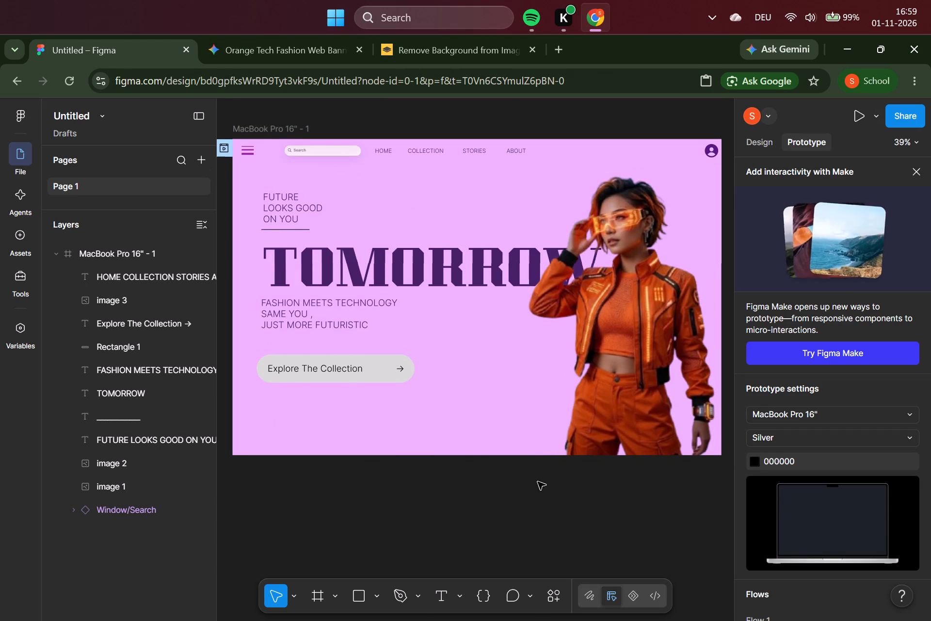
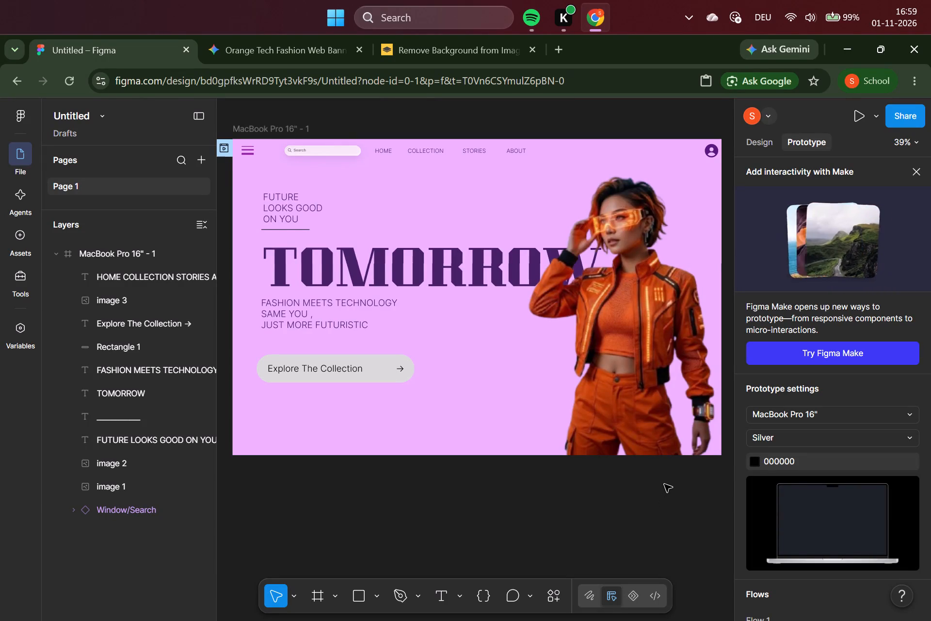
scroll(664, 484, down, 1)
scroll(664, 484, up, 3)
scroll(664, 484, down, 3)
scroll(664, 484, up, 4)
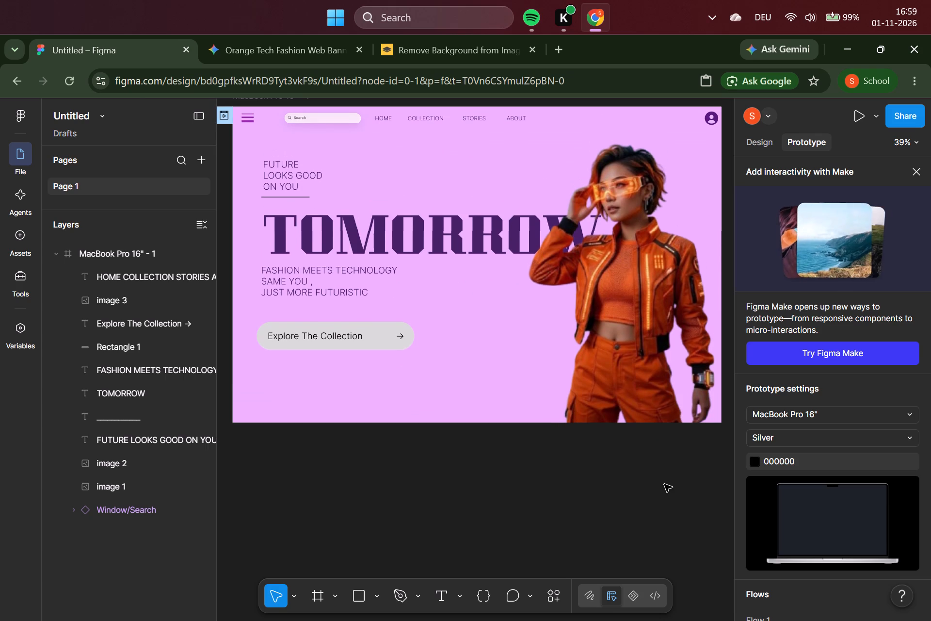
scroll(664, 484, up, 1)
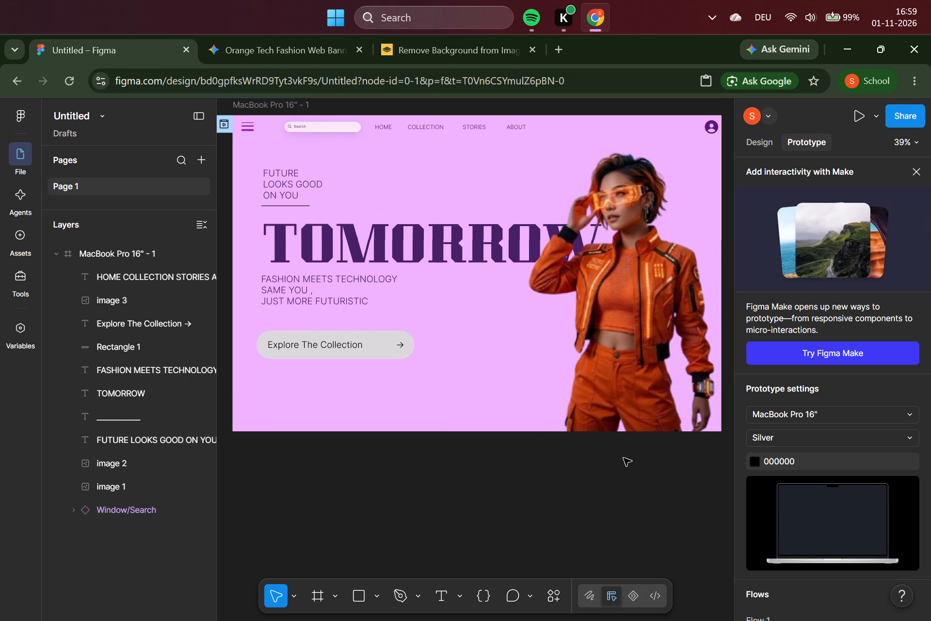